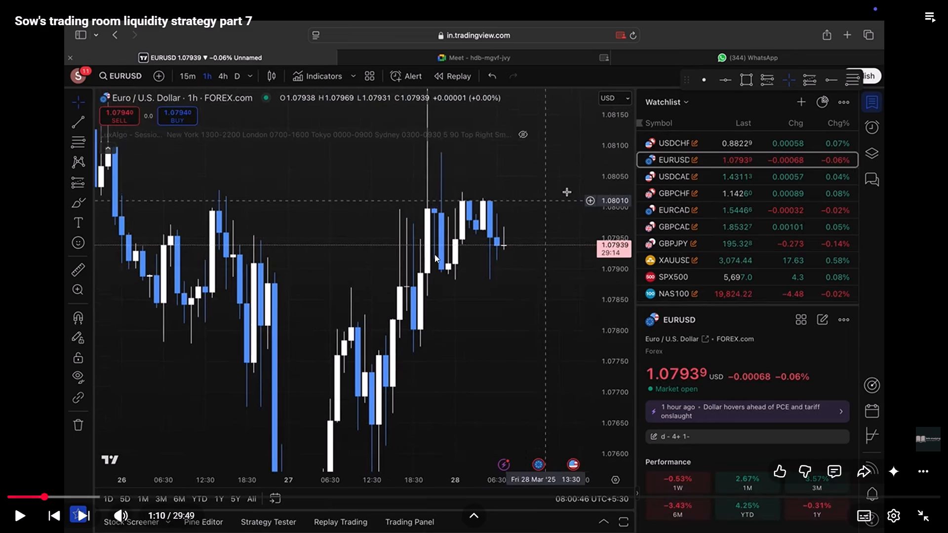
# Resume the liquidity strategy part 7 video and pause it at about 1:19, during the path drawing on the EURUSD chart.
pyautogui.click(449, 250)
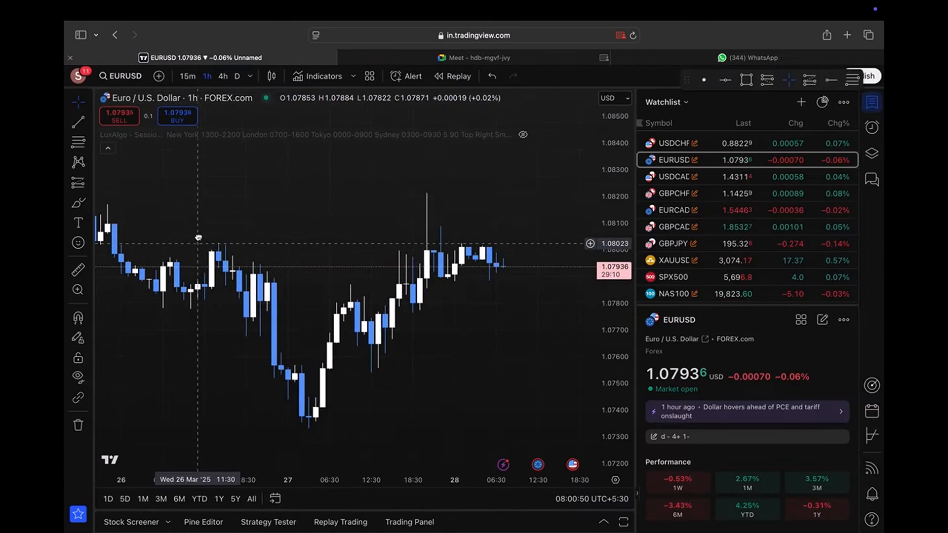
pyautogui.click(483, 300)
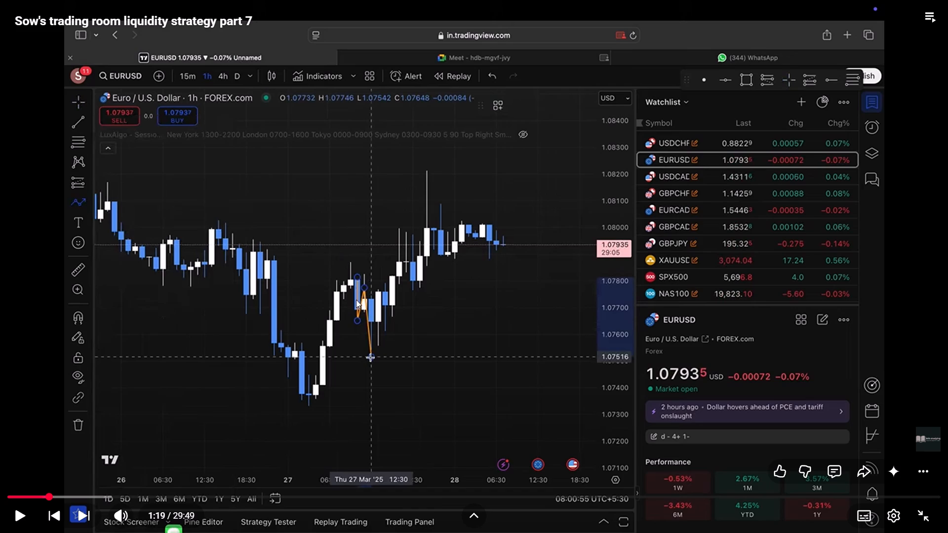
# Resume the video, replay the EURUSD path explanation with three 10-second rewinds, and pause at about 1:45 on the GBPJPY chart screenshot.
pyautogui.click(431, 302)
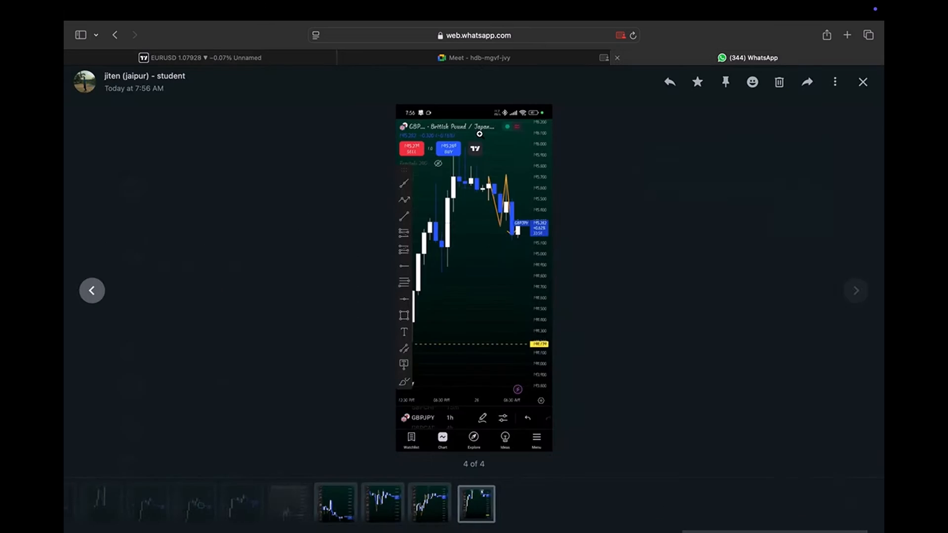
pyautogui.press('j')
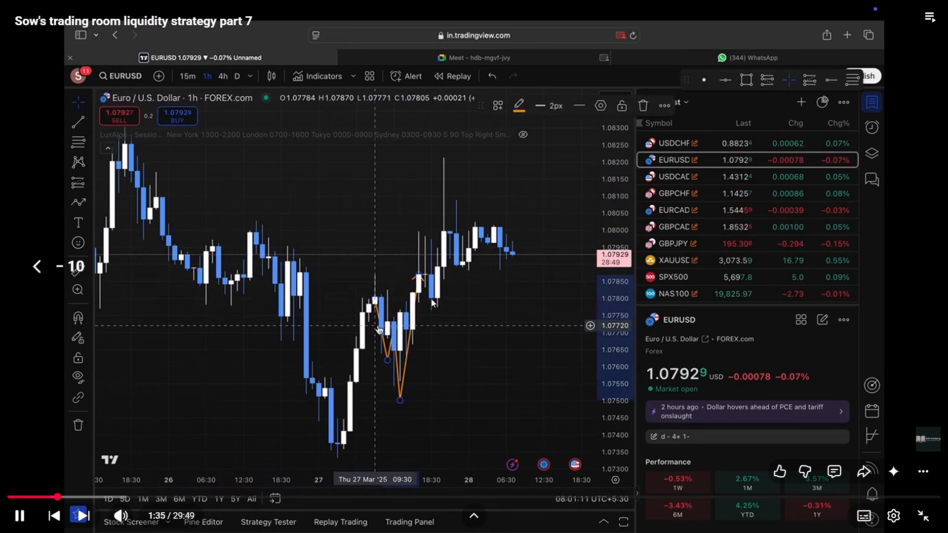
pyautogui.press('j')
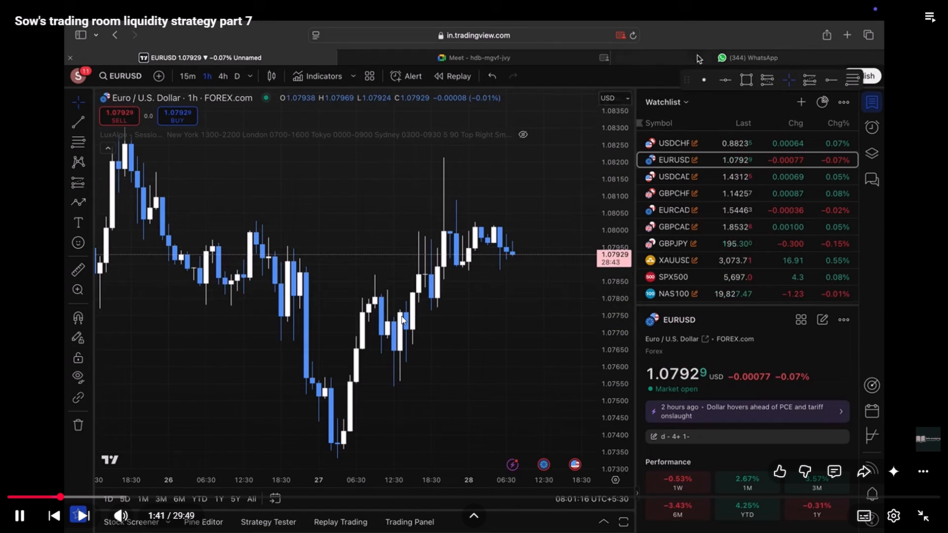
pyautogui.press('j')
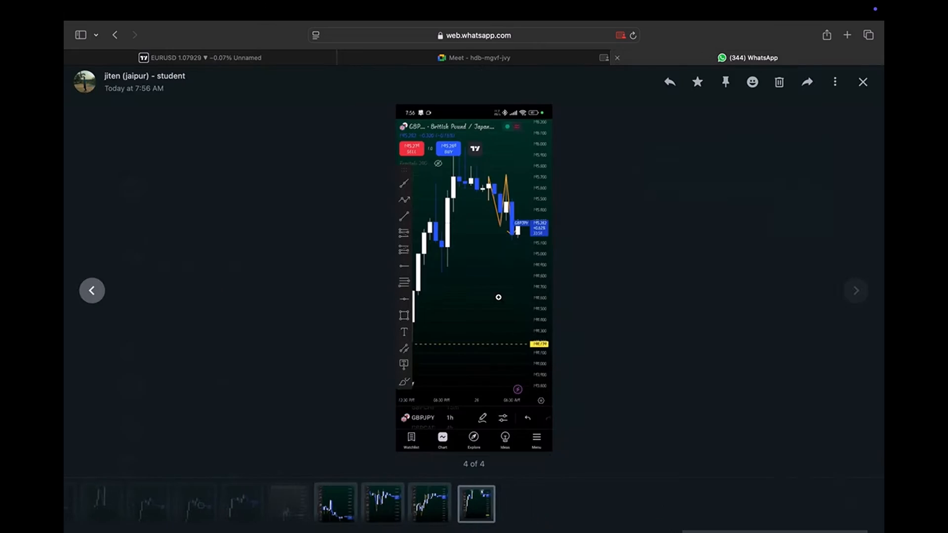
pyautogui.click(410, 303)
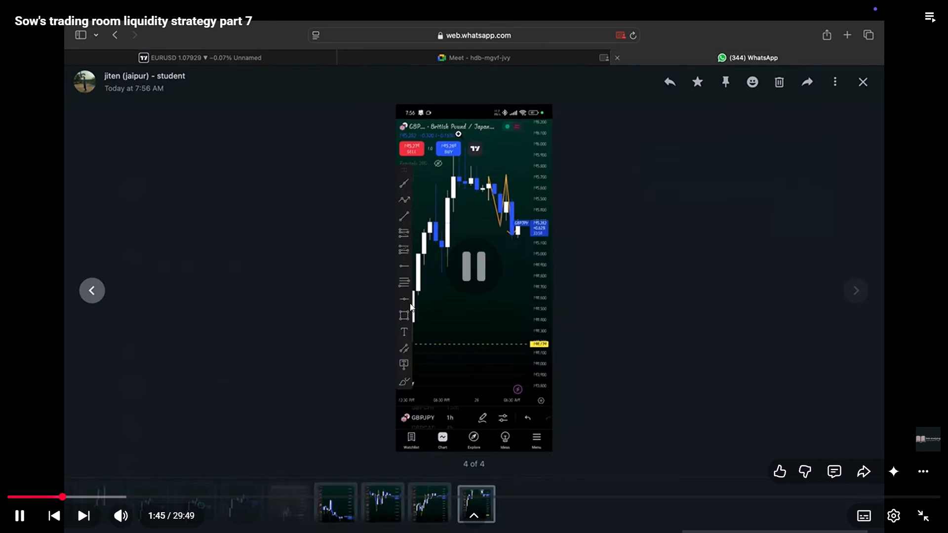
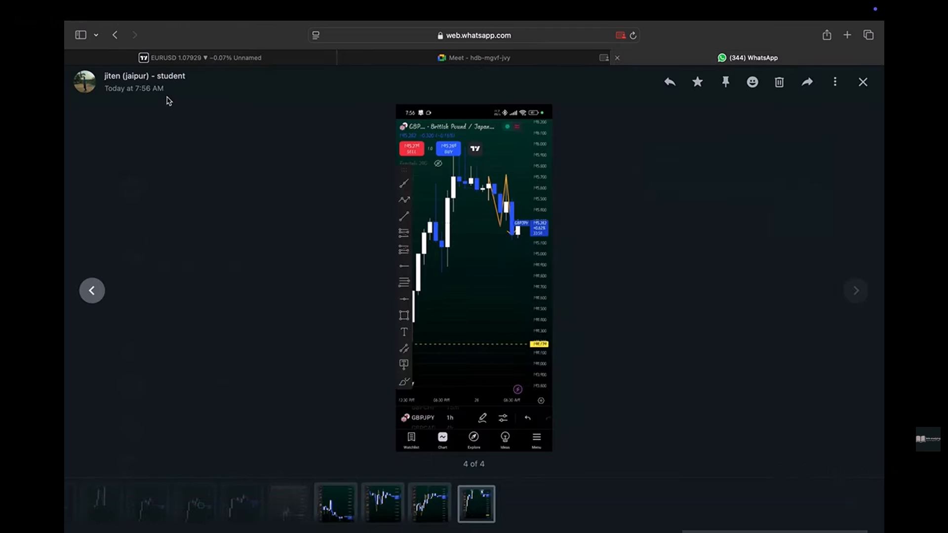
# Pause the liquidity strategy part 7 video at about 1:45, when it returns to the EURUSD 1h chart.
pyautogui.click(455, 231)
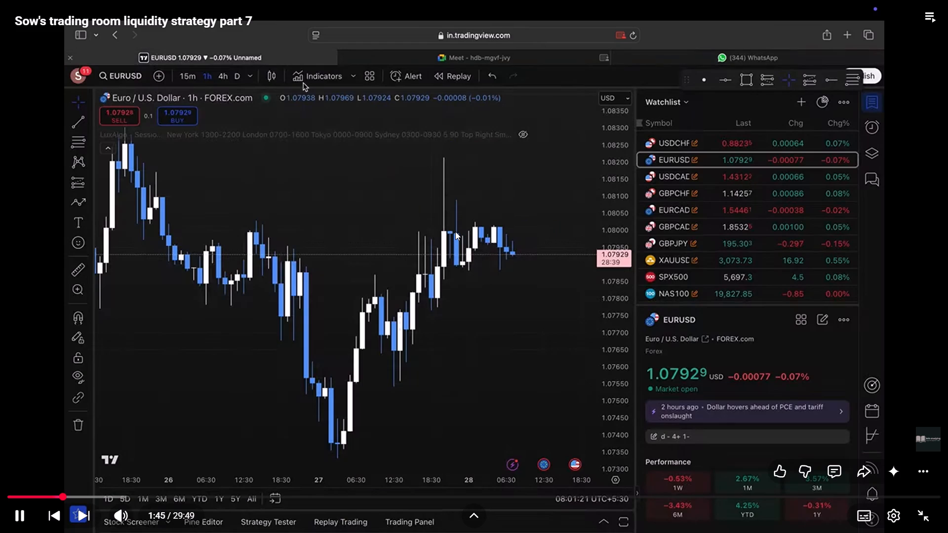
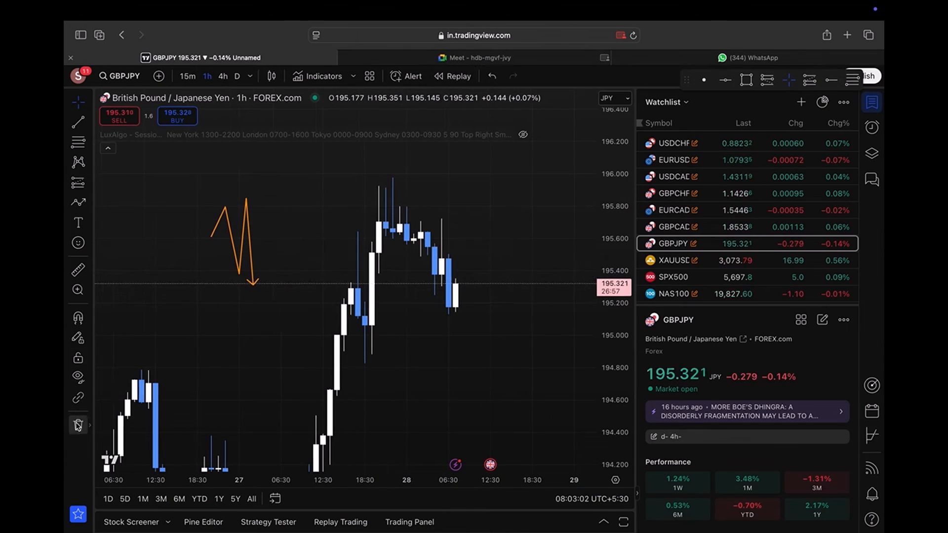
# Pause the part 7 video at 3:29, rewind it 30 seconds, and replay the GBPJPY path drawing with a pause at 3:12.
pyautogui.click(481, 295)
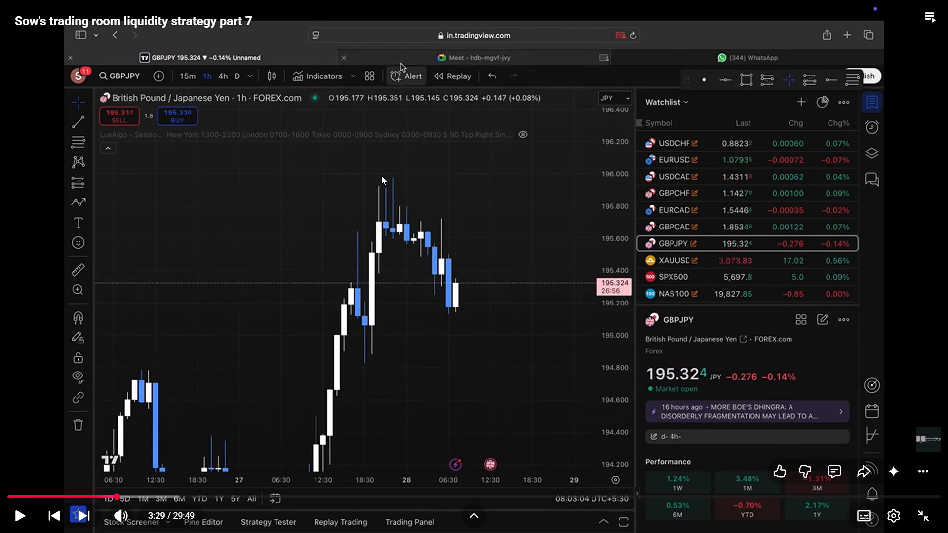
pyautogui.write('jj')
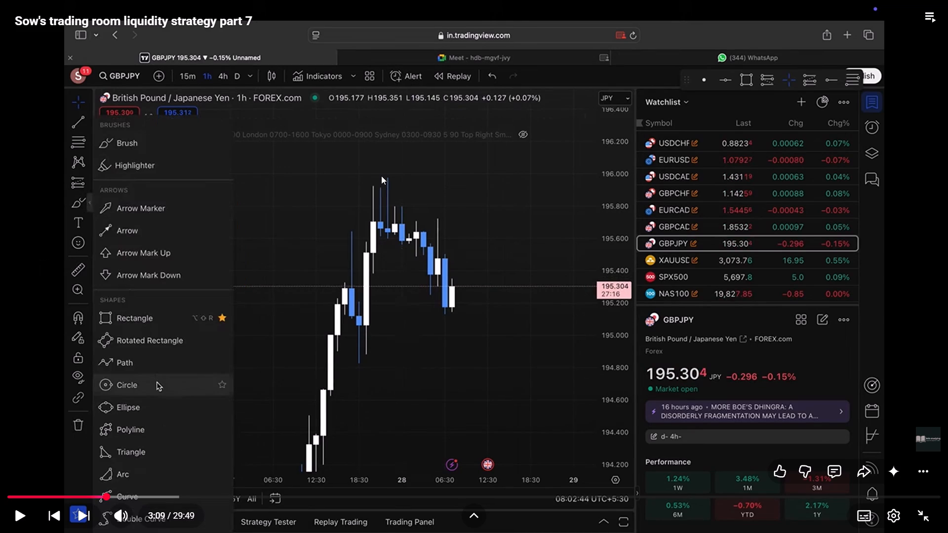
pyautogui.press('j')
pyautogui.click(391, 235)
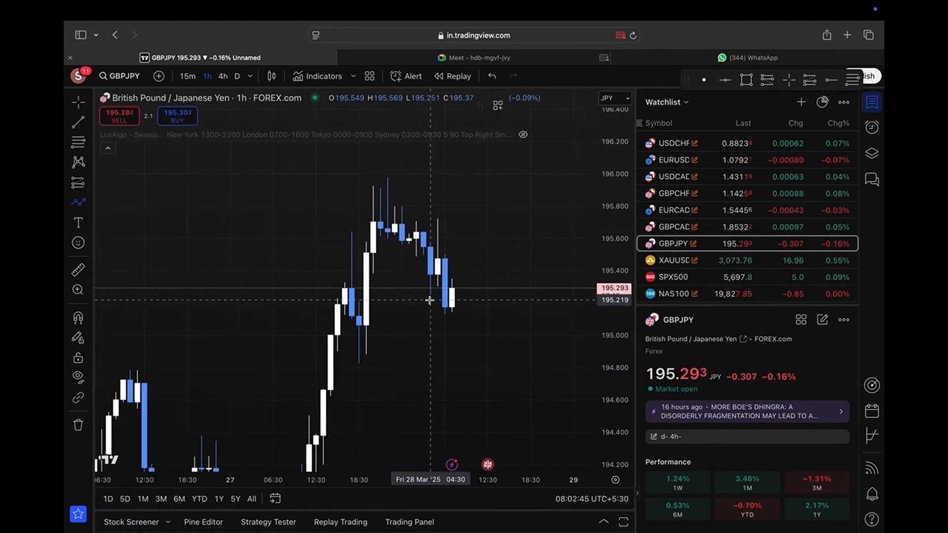
pyautogui.click(391, 235)
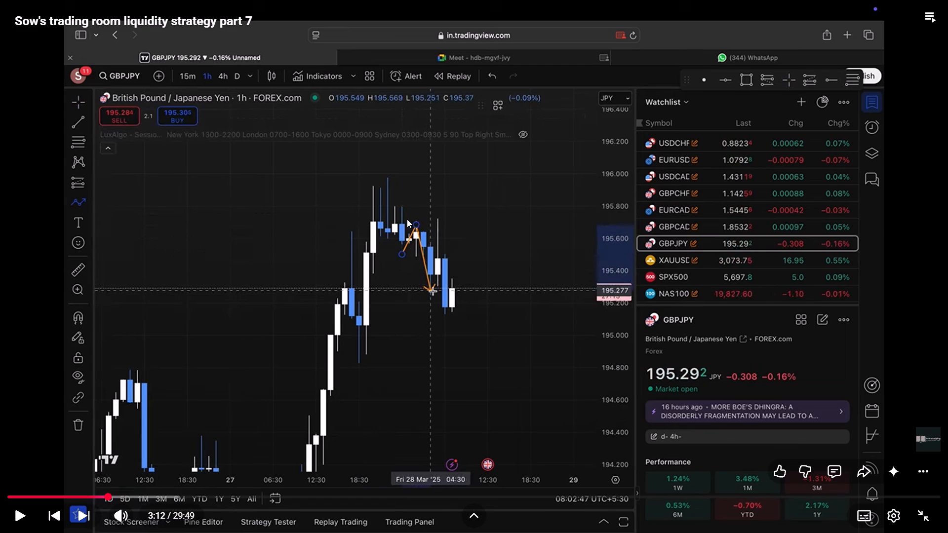
pyautogui.click(435, 252)
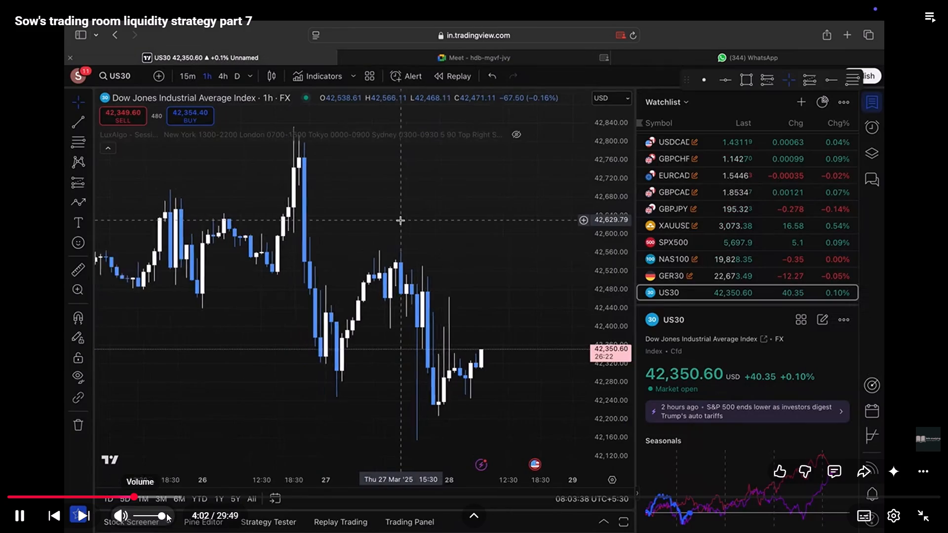
# Exit the video's full-screen view and raise the system volume to the maximum while the video keeps playing.
pyautogui.click(918, 516)
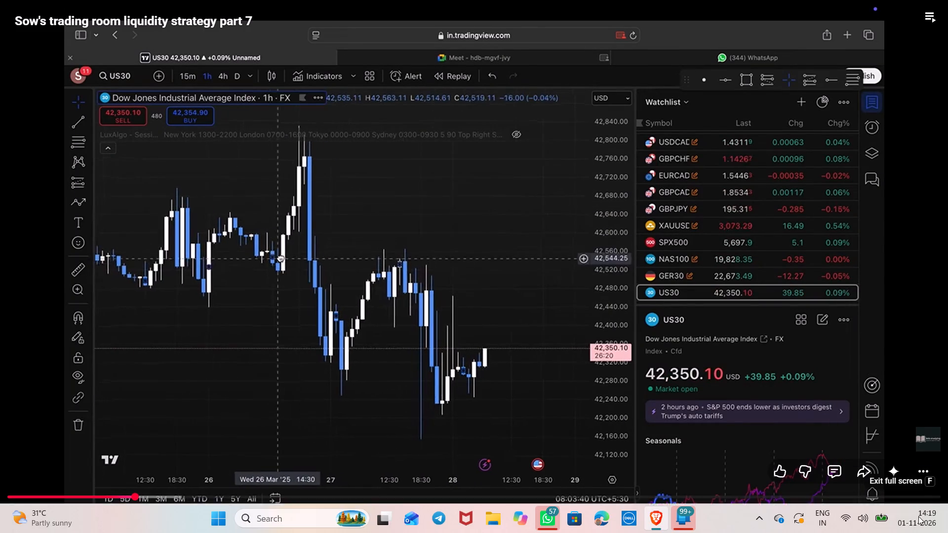
pyautogui.click(840, 519)
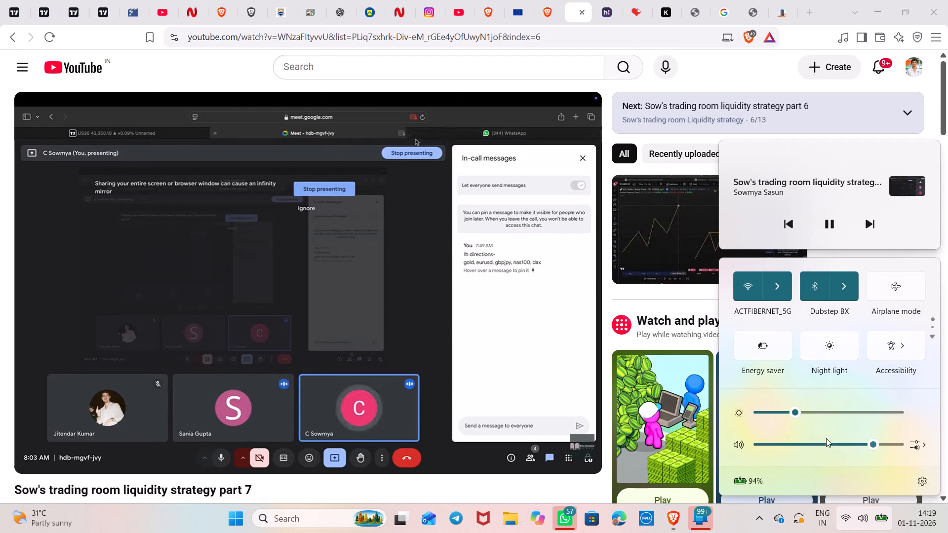
pyautogui.moveTo(876, 442); pyautogui.dragTo(887, 442)
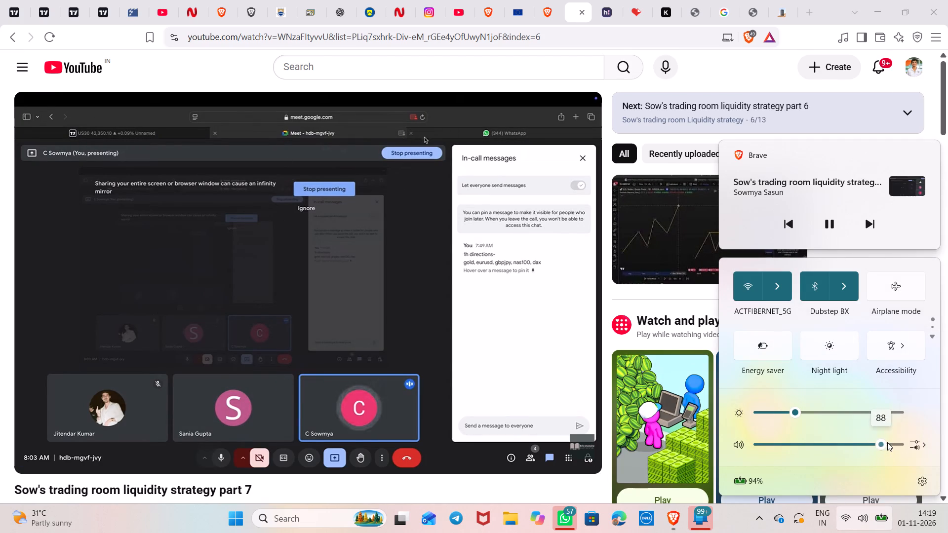
pyautogui.moveTo(887, 442); pyautogui.dragTo(905, 442)
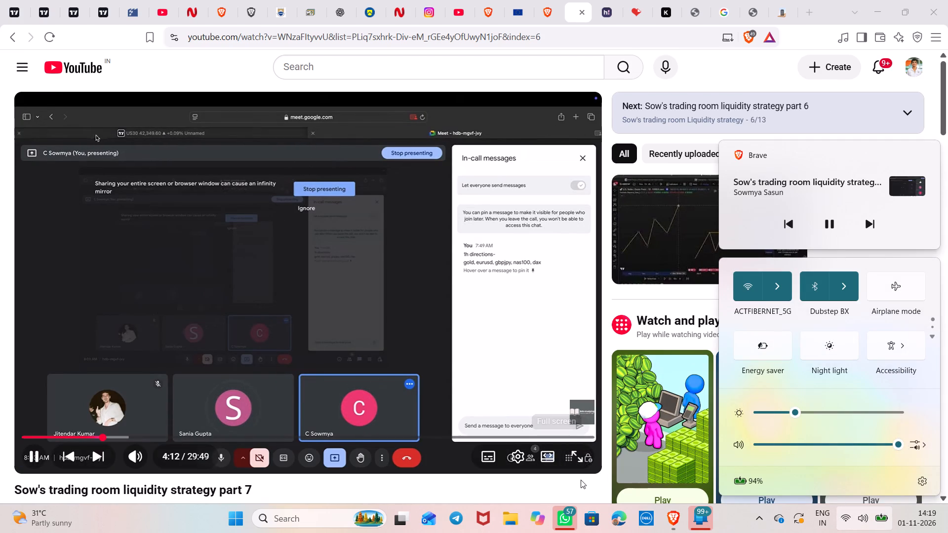
pyautogui.click(580, 487)
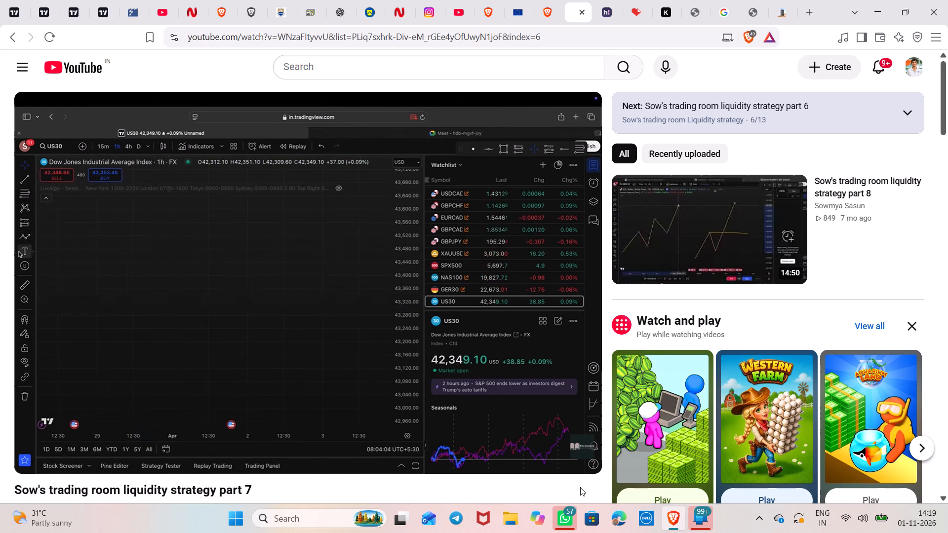
# Switch from the video to the TradingView chart of XAUUSD open in the first browser tab.
pyautogui.click(0, 0)
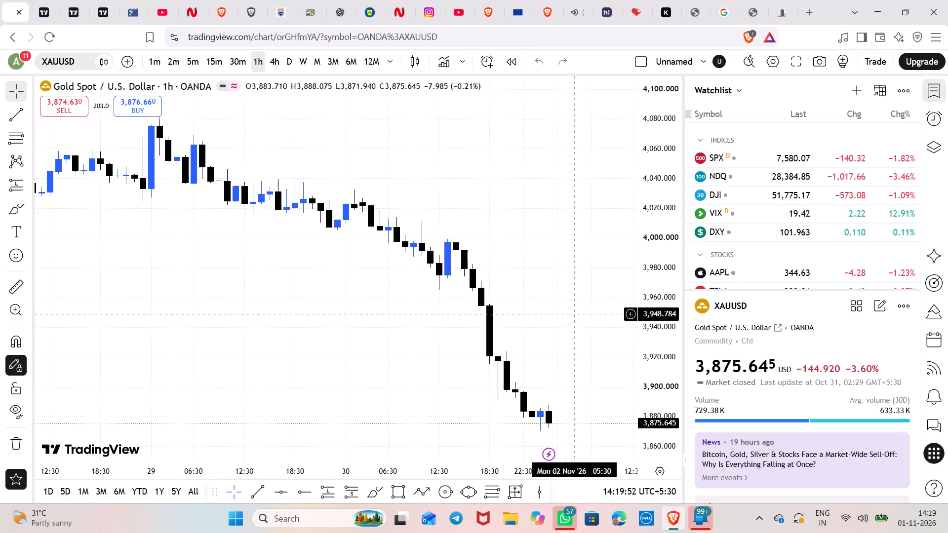
# Reload the XAUUSD chart page and close the three extra TradingView tabs beside it.
pyautogui.click(53, 34)
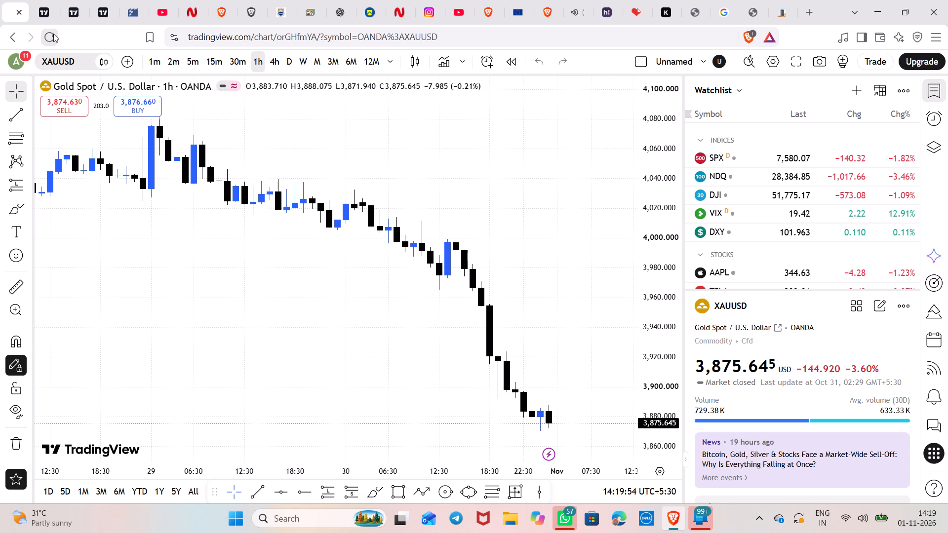
pyautogui.click(45, 3)
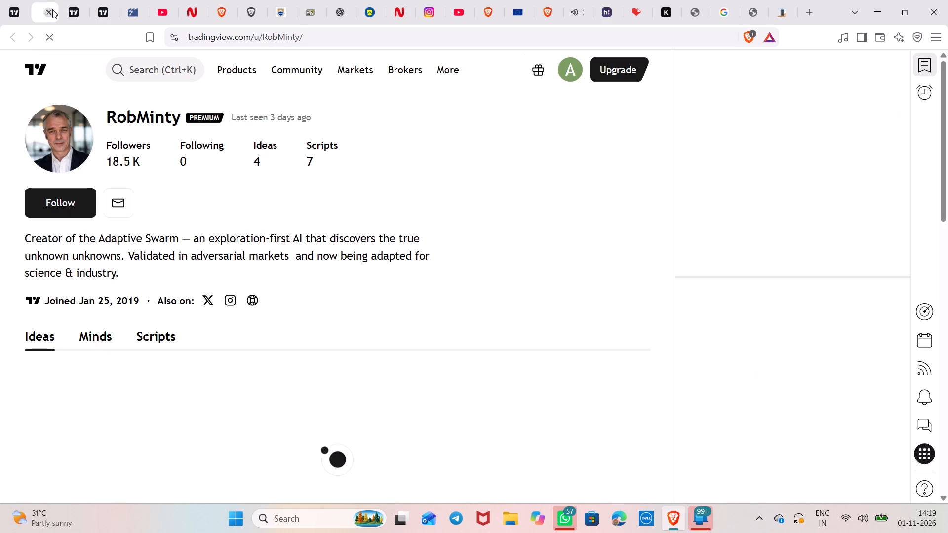
pyautogui.click(52, 9)
pyautogui.click(52, 9)
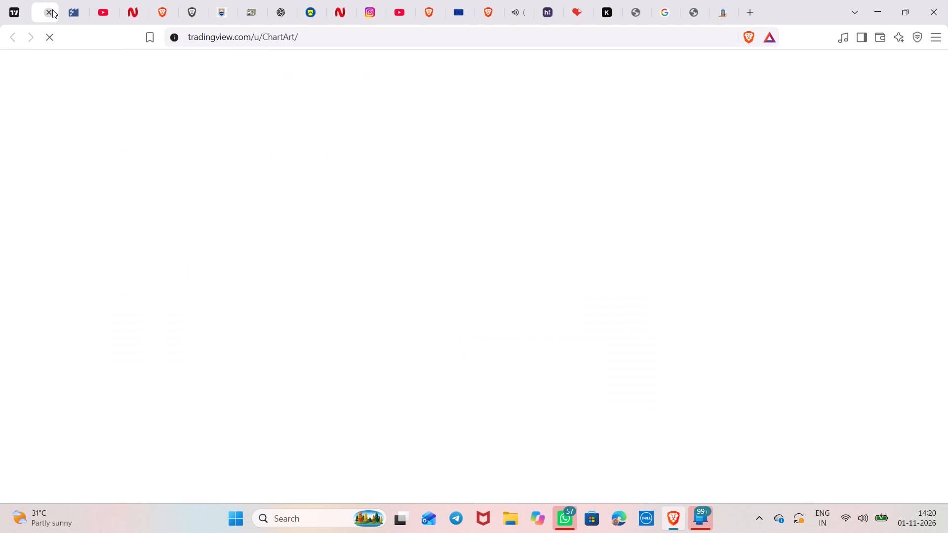
pyautogui.click(52, 9)
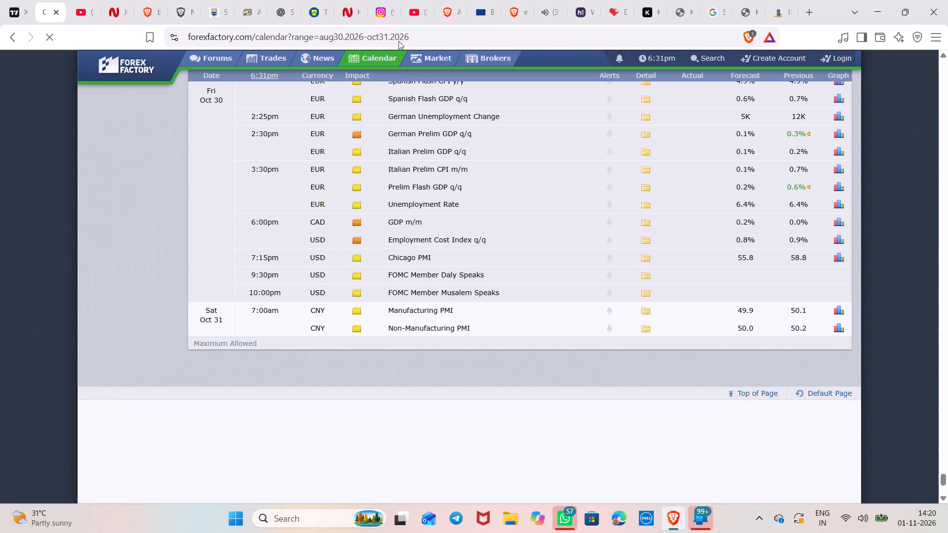
# Return to the TradingView chart and load XAUUSD from the watchlist.
pyautogui.click(0, 0)
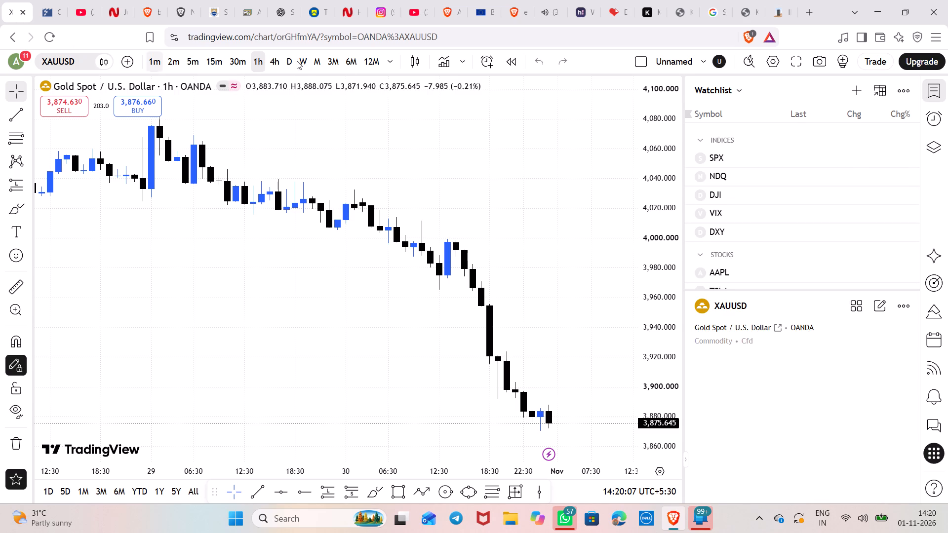
pyautogui.click(932, 36)
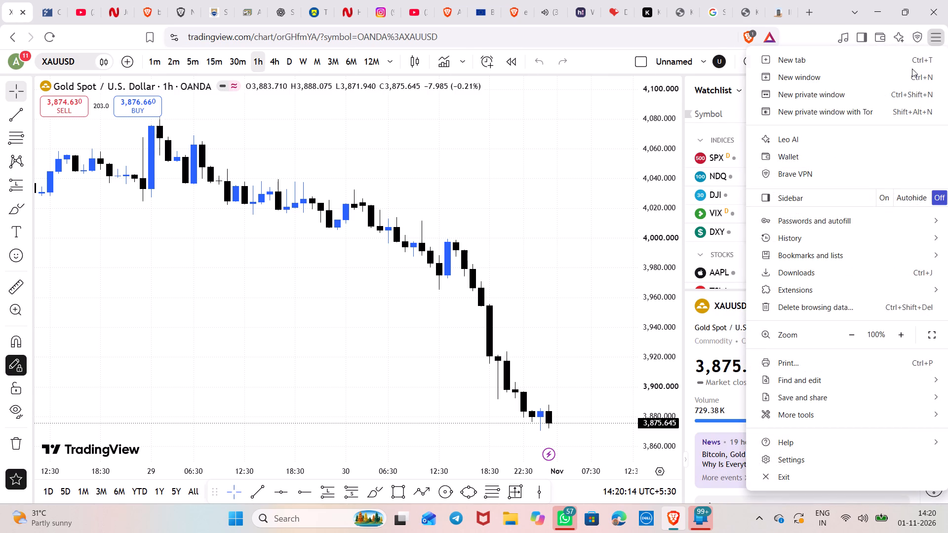
pyautogui.click(435, 229)
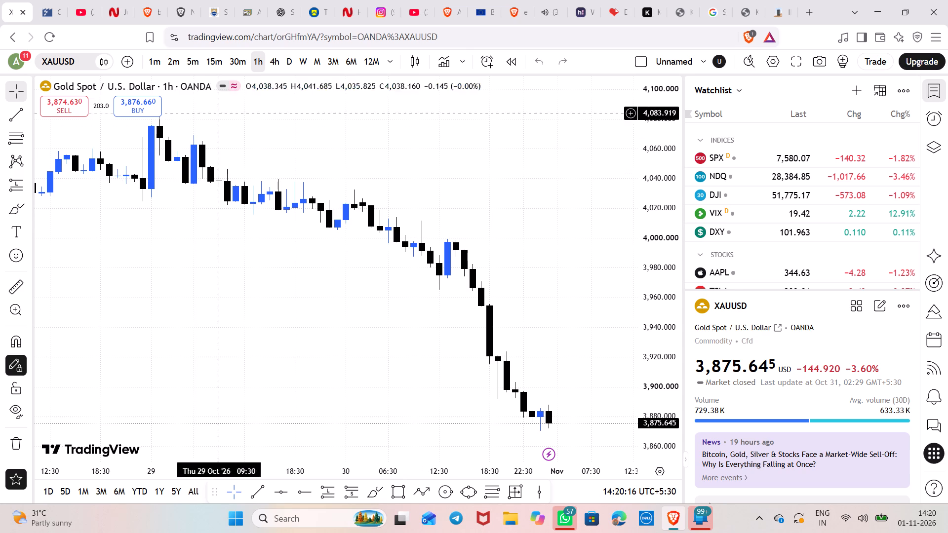
pyautogui.scroll(-4, 728, 258)
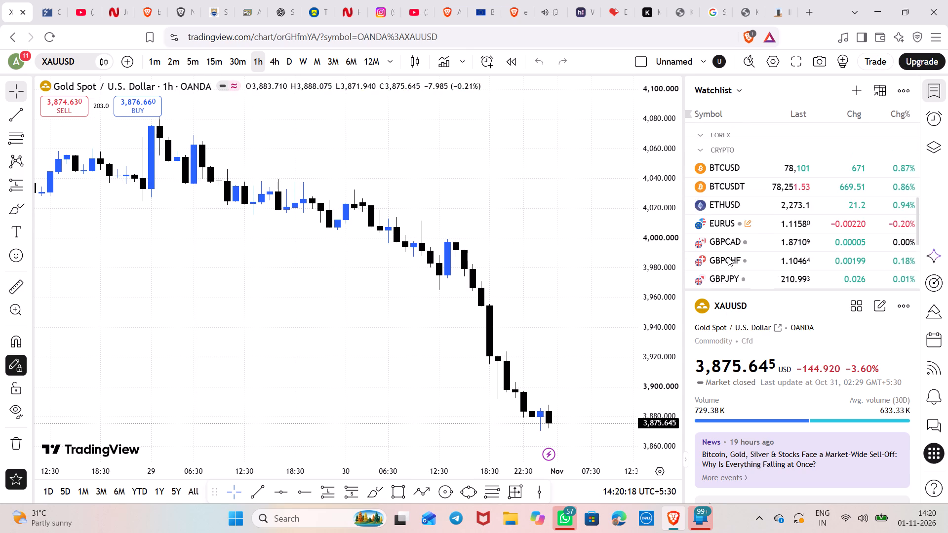
pyautogui.scroll(-1, 728, 257)
pyautogui.click(728, 267)
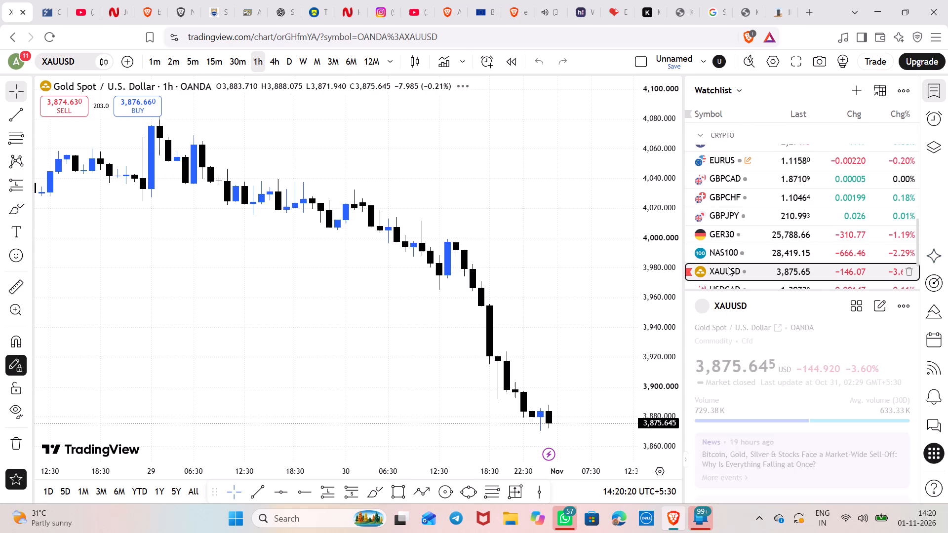
# Open the indicator search for the XAUUSD chart.
pyautogui.scroll(-8, 506, 250)
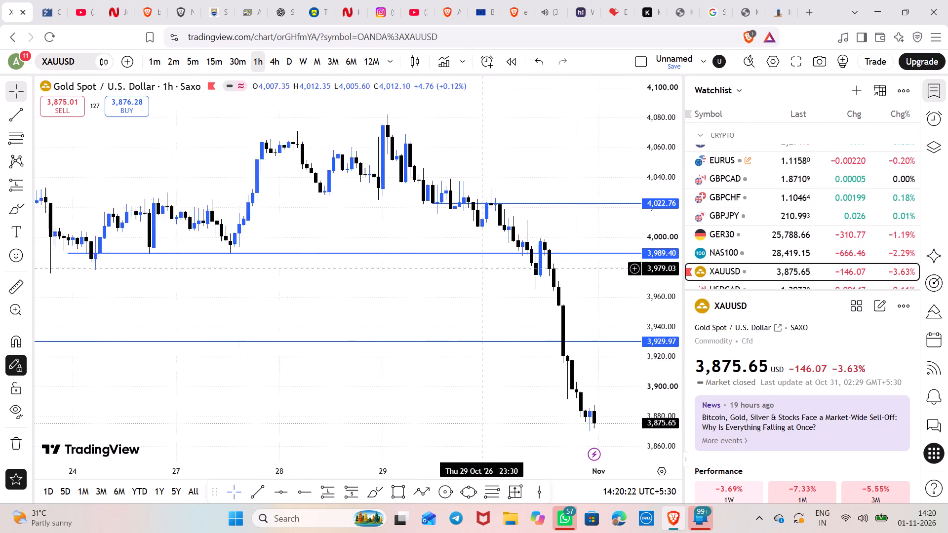
pyautogui.click(438, 57)
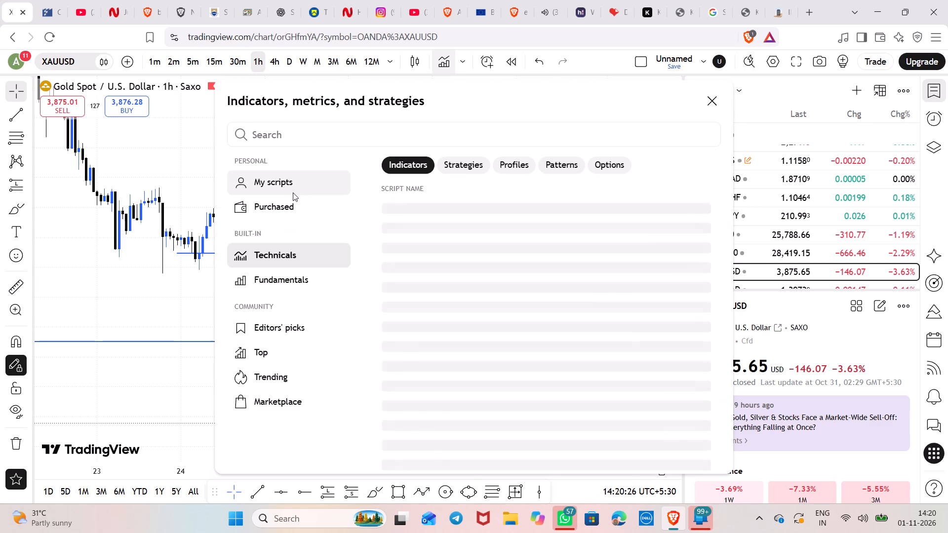
pyautogui.click(314, 128)
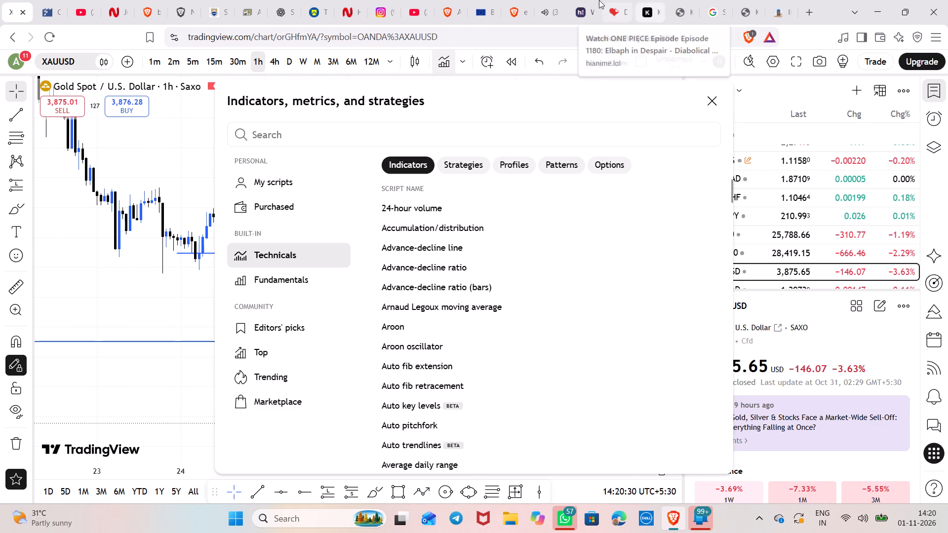
# Switch to the liquidity strategy part 7 video on YouTube and pause it.
pyautogui.click(547, 2)
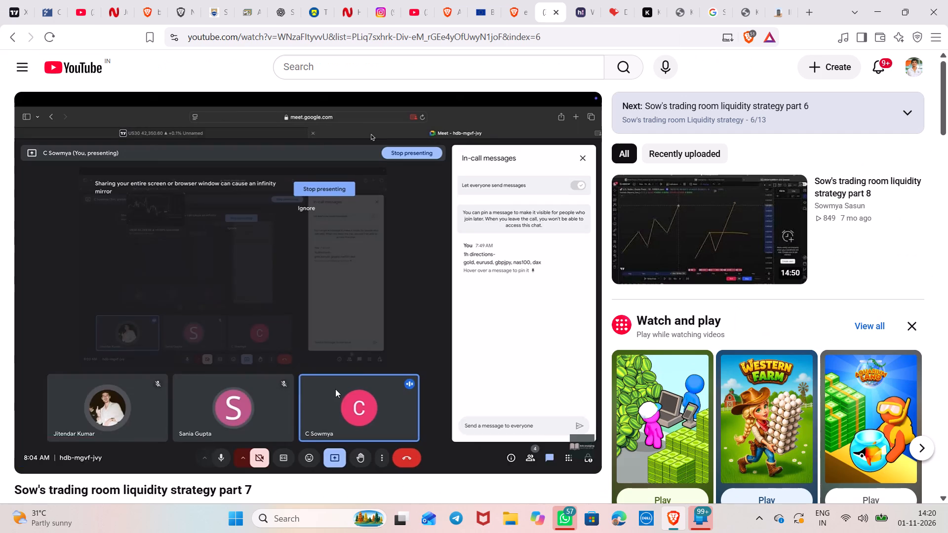
pyautogui.click(335, 389)
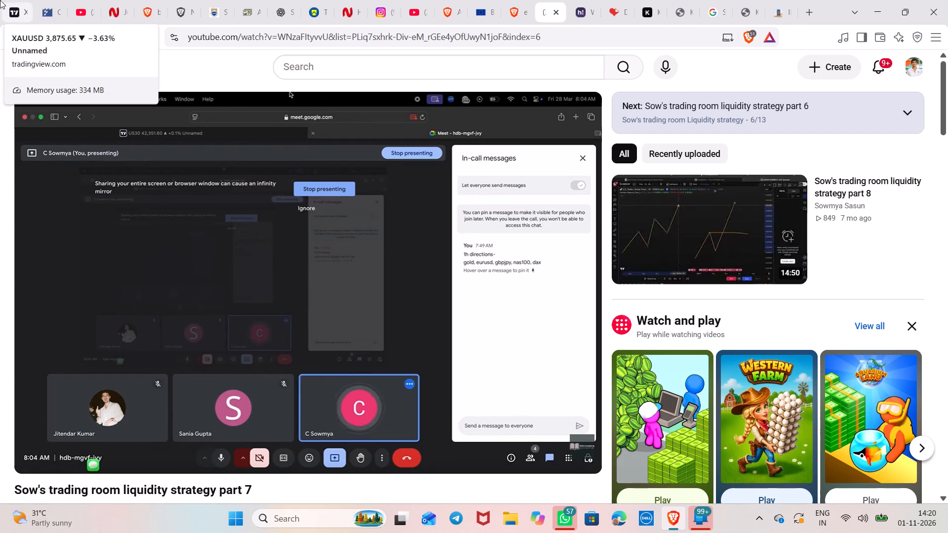
# Back on the XAUUSD chart, search the indicators for fx and add FX Market Sessions by boitoki.
pyautogui.click(0, 0)
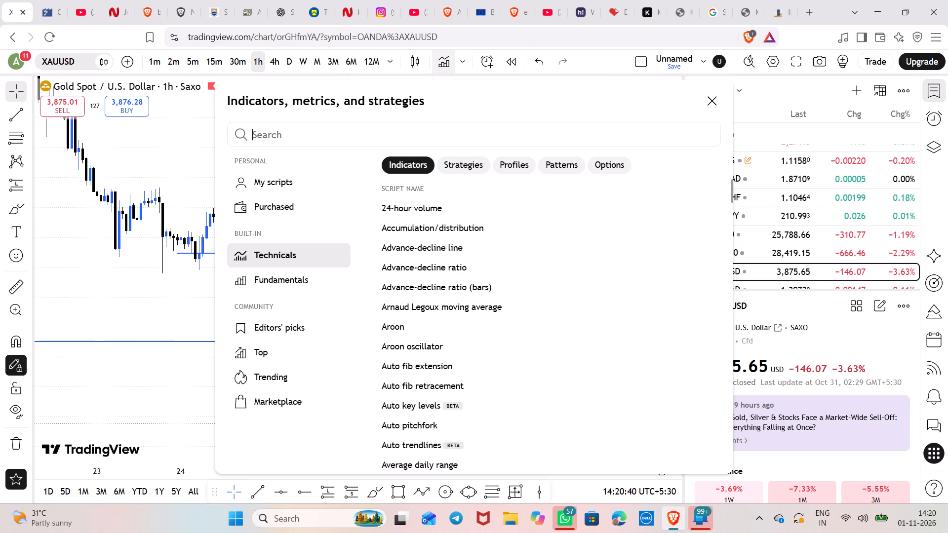
pyautogui.write('fx')
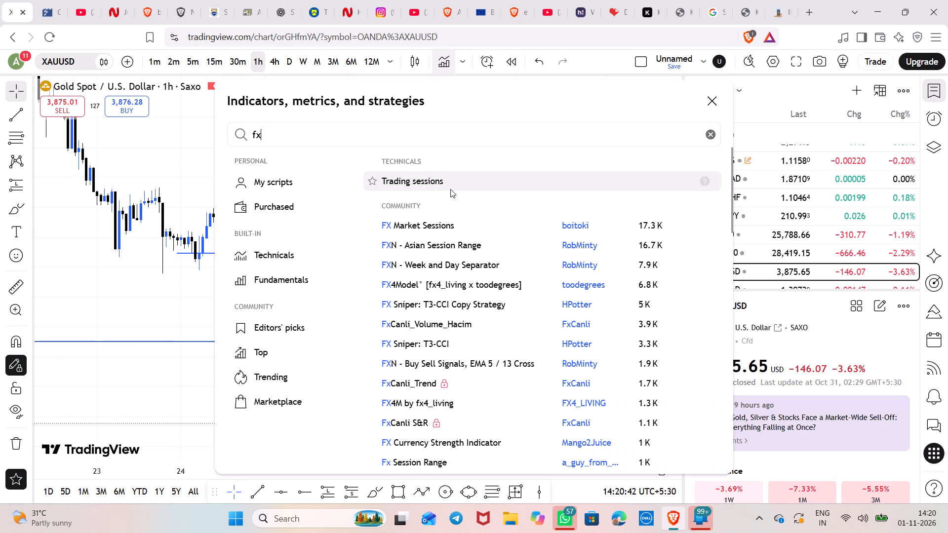
pyautogui.click(450, 228)
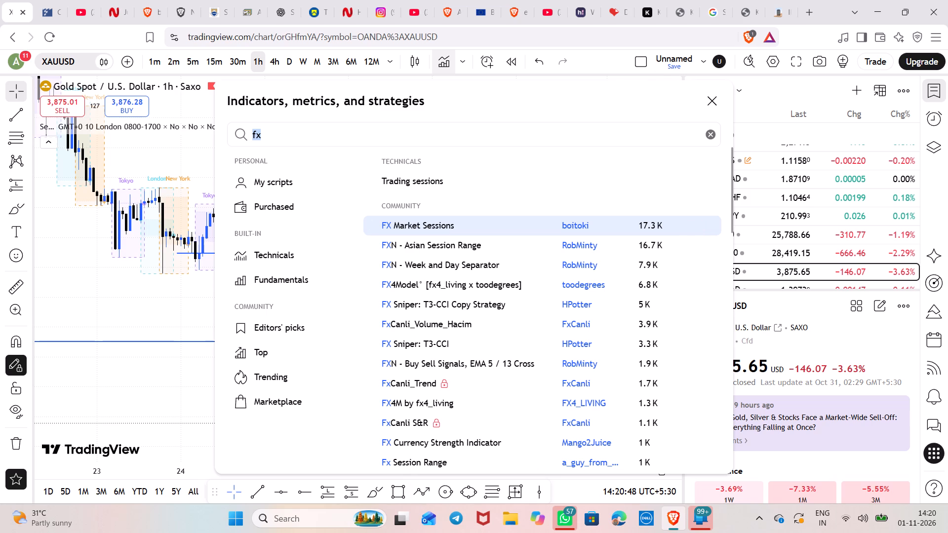
pyautogui.click(721, 110)
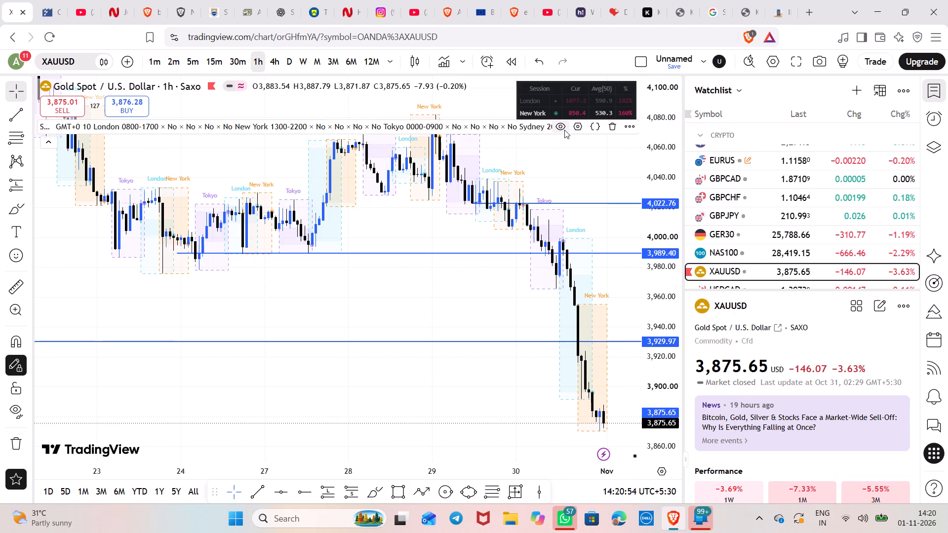
# Set the Sessions indicator's timezone to GMT+530.
pyautogui.click(577, 127)
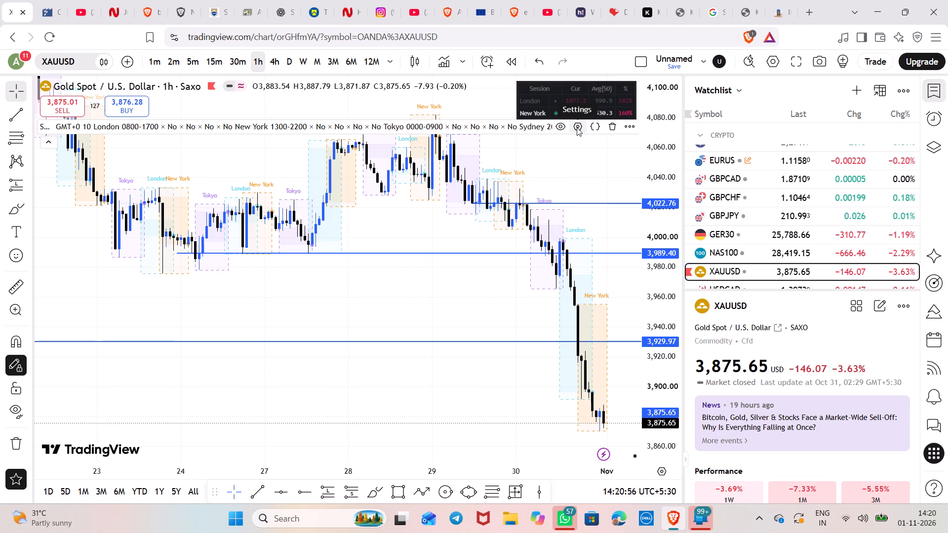
pyautogui.click(532, 181)
pyautogui.scroll(-5, 547, 224)
pyautogui.scroll(5, 541, 258)
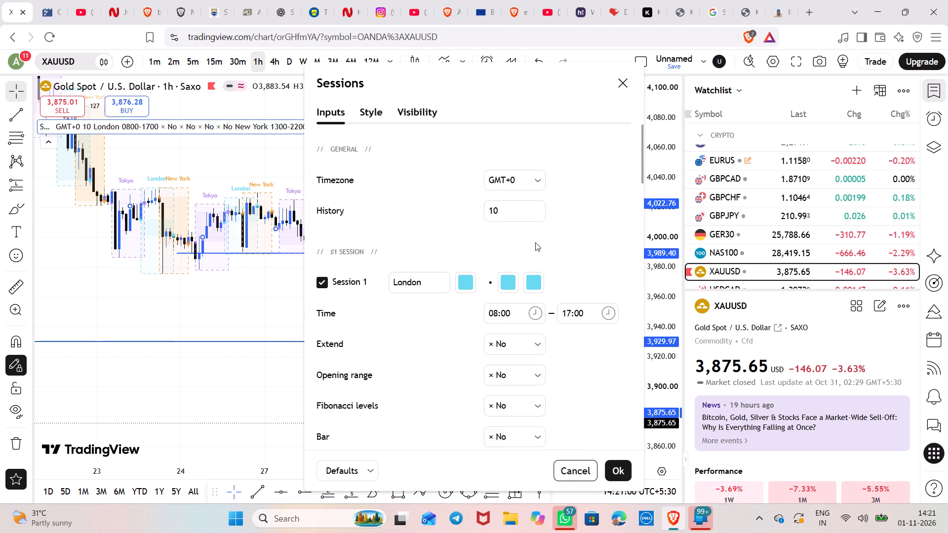
pyautogui.scroll(3, 535, 242)
pyautogui.click(506, 165)
pyautogui.click(511, 182)
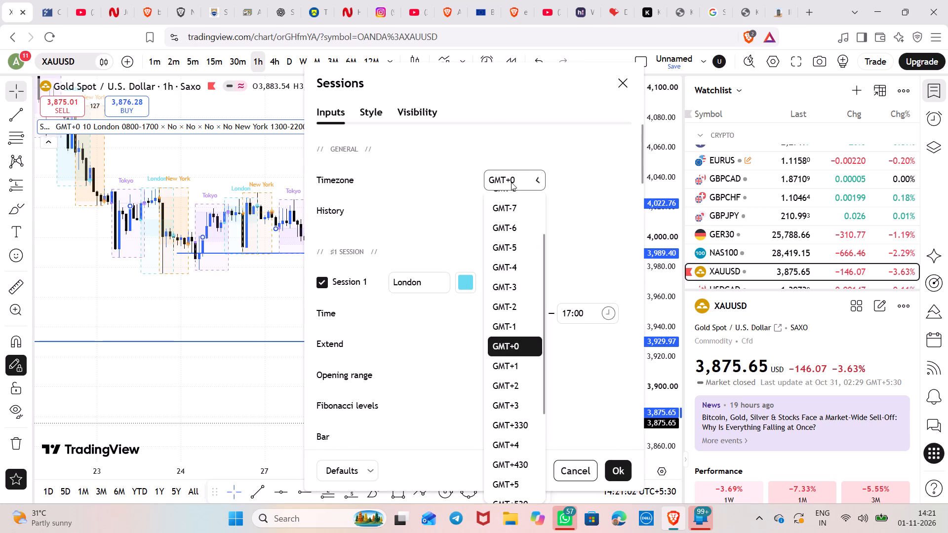
pyautogui.scroll(-3, 496, 335)
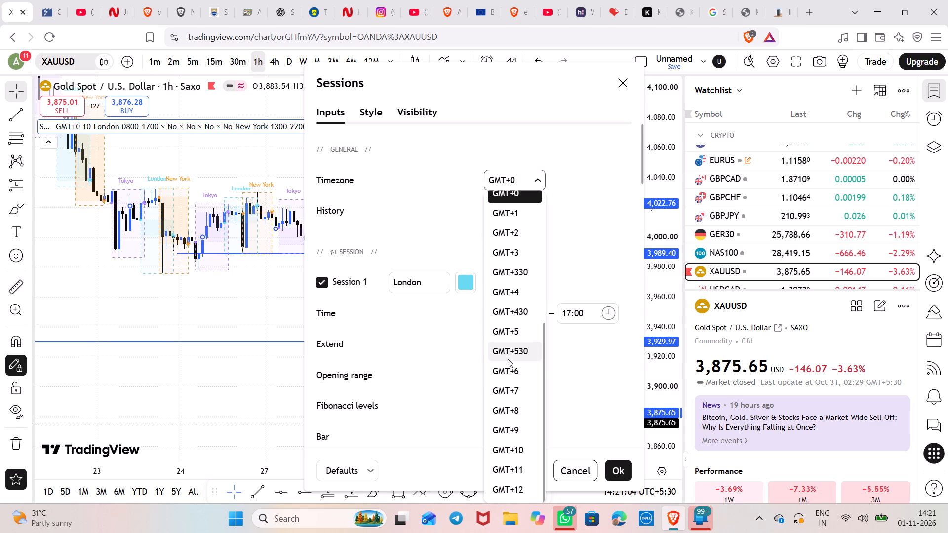
pyautogui.click(508, 359)
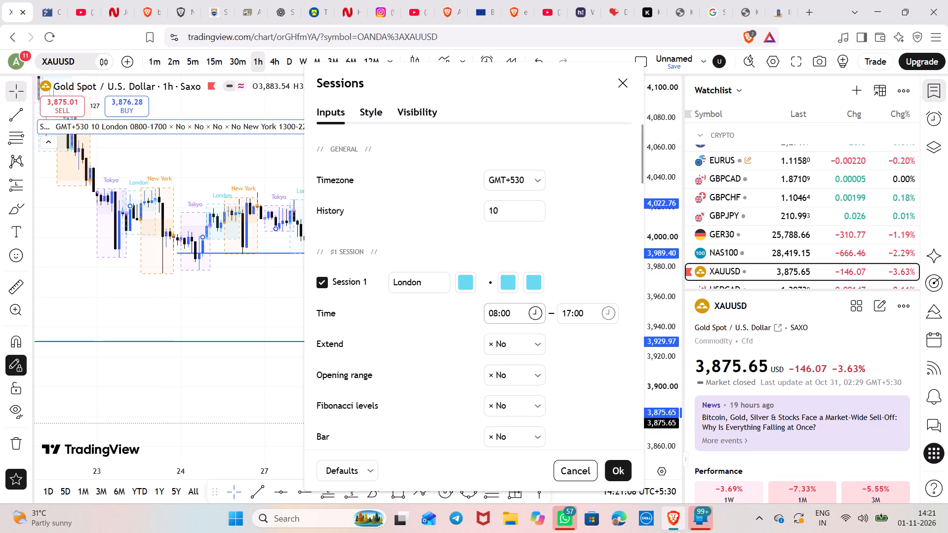
# Set the London session's start time to 13:30.
pyautogui.click(511, 318)
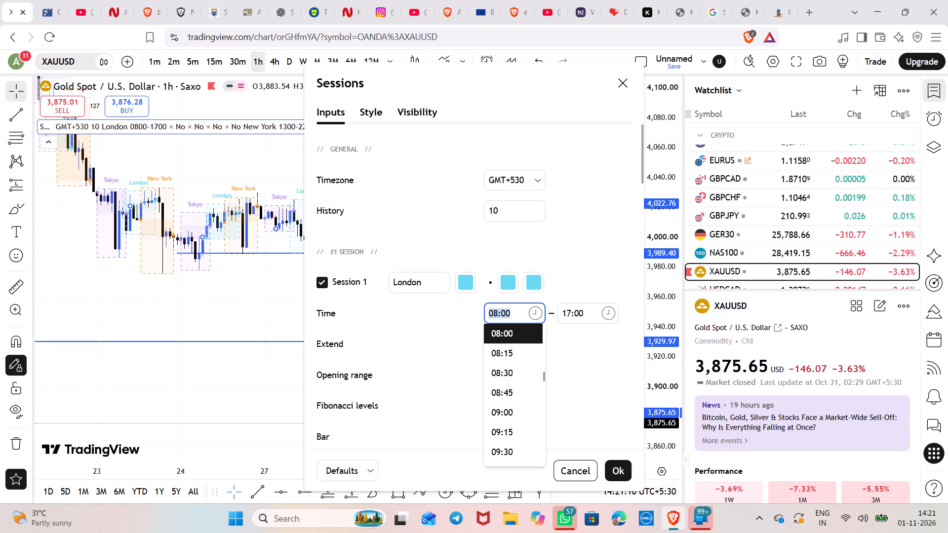
pyautogui.scroll(-5, 521, 349)
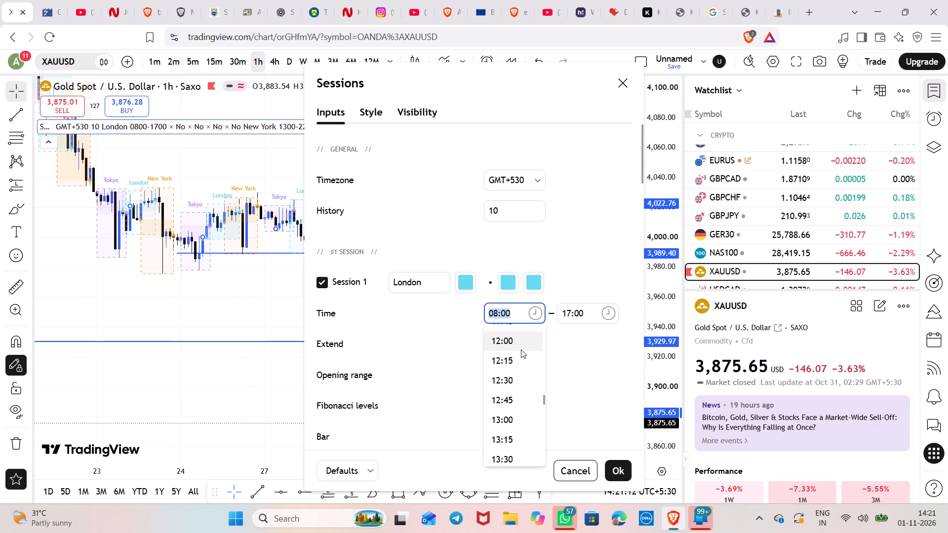
pyautogui.scroll(-2, 521, 349)
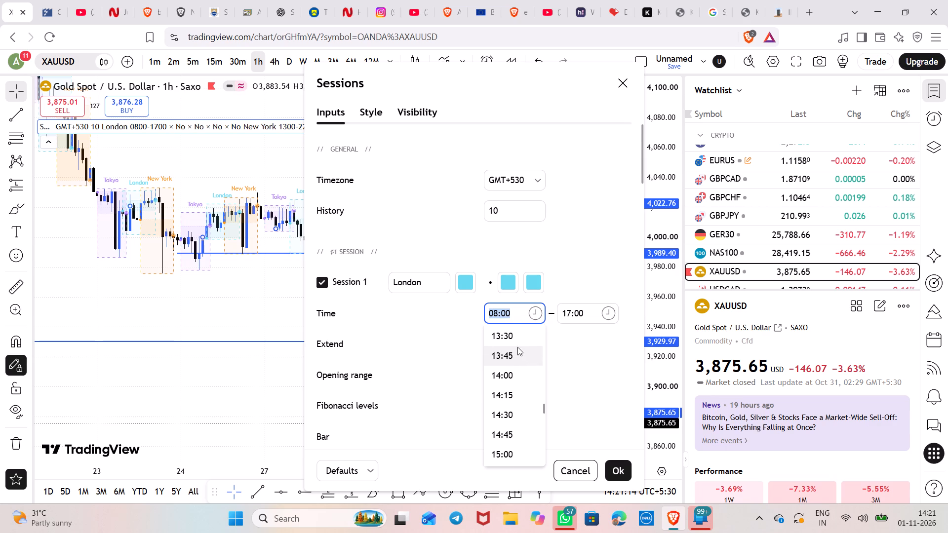
pyautogui.scroll(-1, 512, 393)
pyautogui.scroll(2, 510, 379)
pyautogui.click(510, 393)
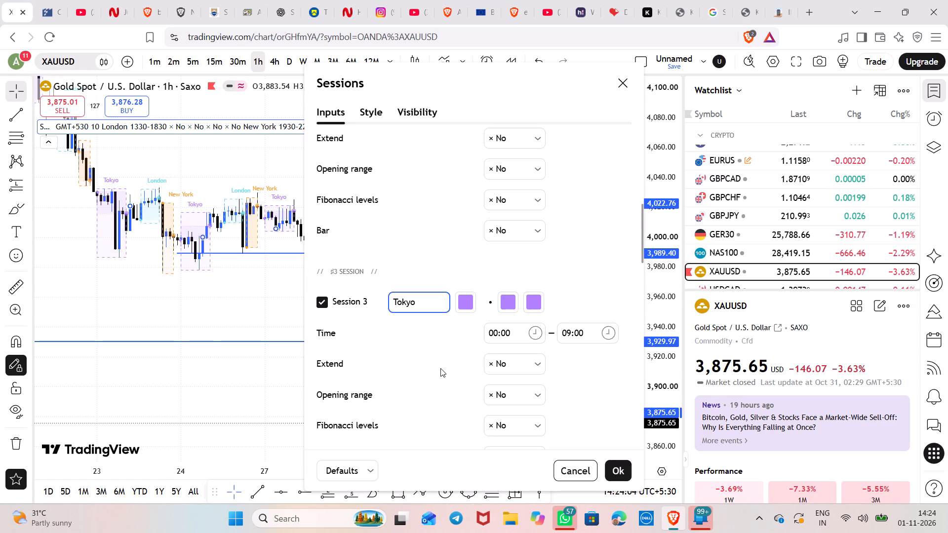
pyautogui.press('BackSpace')
pyautogui.press('BackSpace')
pyautogui.click(427, 303)
pyautogui.press('BackSpace')
pyautogui.press('BackSpace')
pyautogui.press('BackSpace')
pyautogui.write('as')
pyautogui.write('ai')
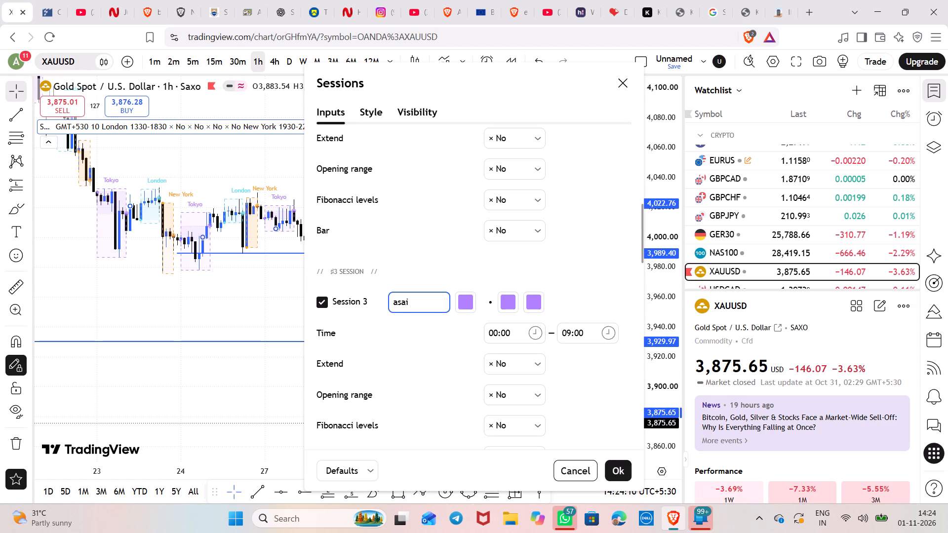
pyautogui.press('BackSpace')
pyautogui.press('BackSpace')
pyautogui.write('ia')
pyautogui.press('n')
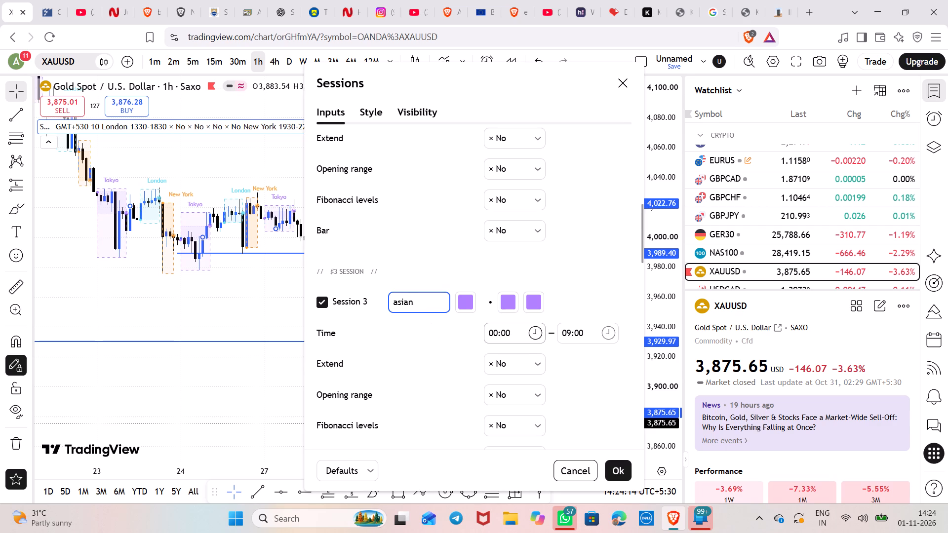
# Set the asian session's start time to 03:30.
pyautogui.click(517, 334)
pyautogui.scroll(-2, 516, 341)
pyautogui.scroll(-2, 513, 391)
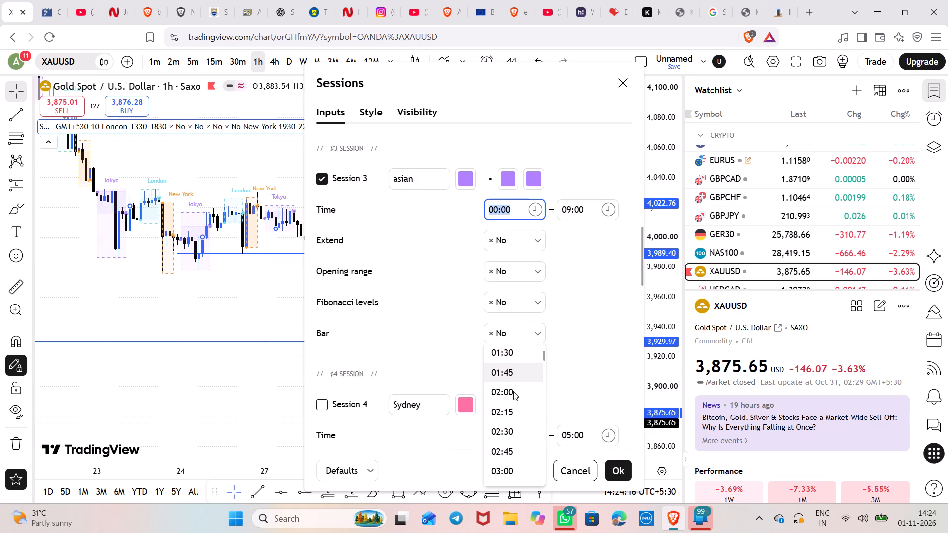
pyautogui.scroll(-1, 513, 391)
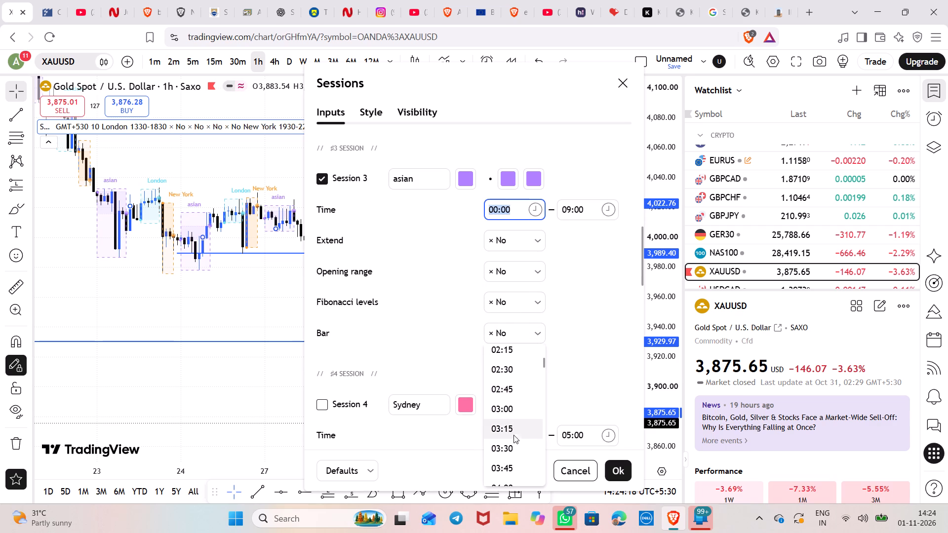
pyautogui.click(513, 452)
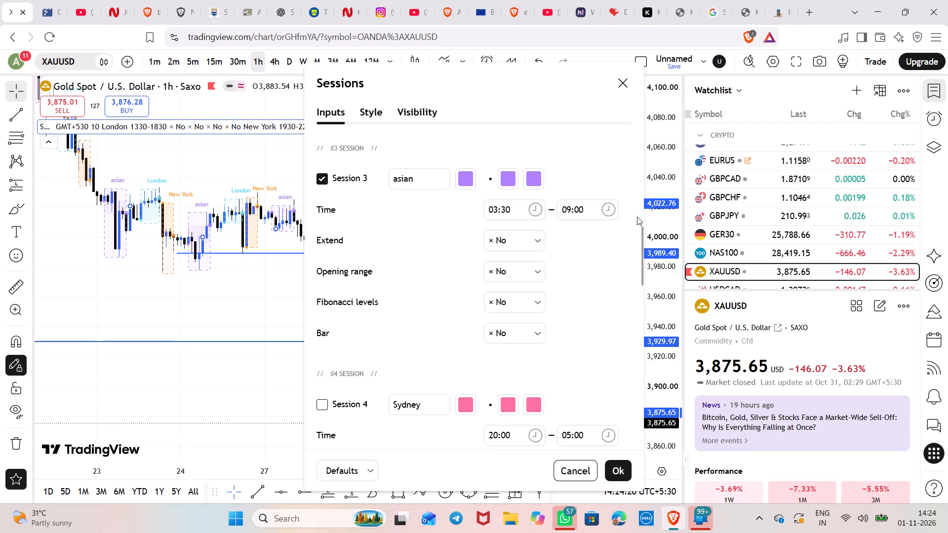
# Set the asian session's end time to 12:30.
pyautogui.click(582, 204)
pyautogui.scroll(-4, 577, 328)
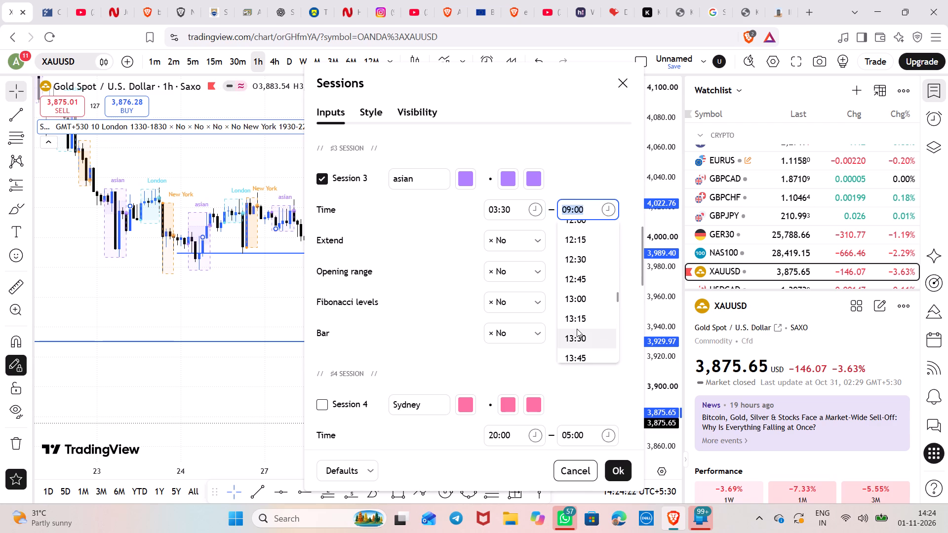
pyautogui.click(578, 258)
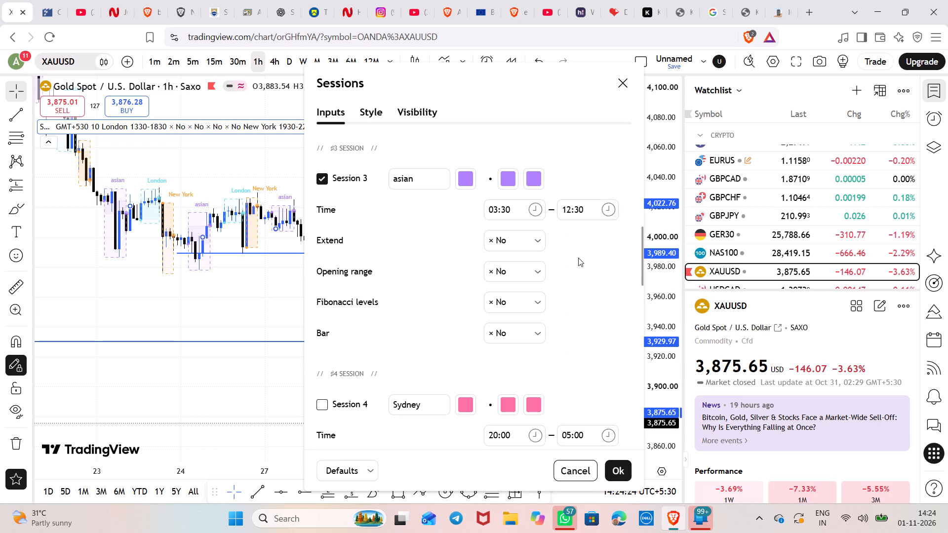
# In the indicator's Box settings, turn off the background color and change the box style to Hamburger.
pyautogui.scroll(-1, 578, 258)
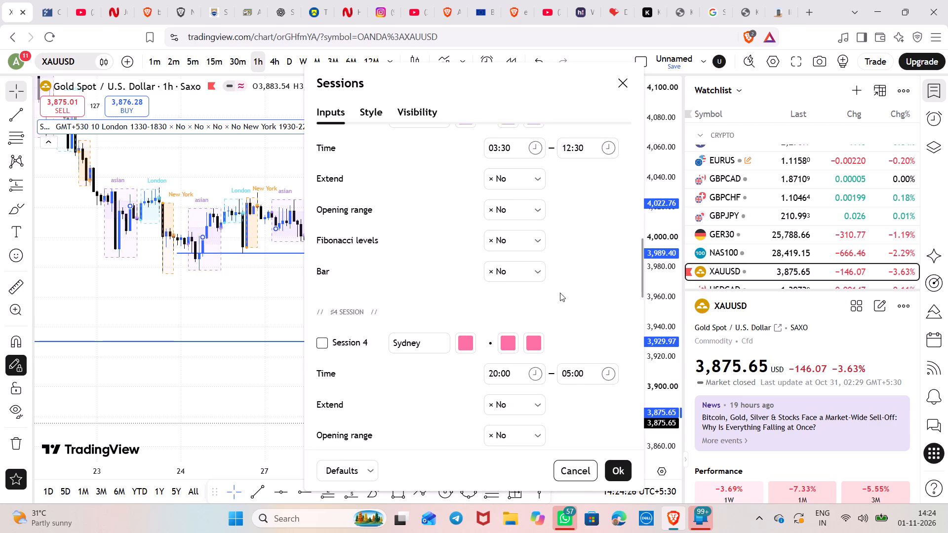
pyautogui.scroll(4, 559, 269)
pyautogui.scroll(-8, 559, 269)
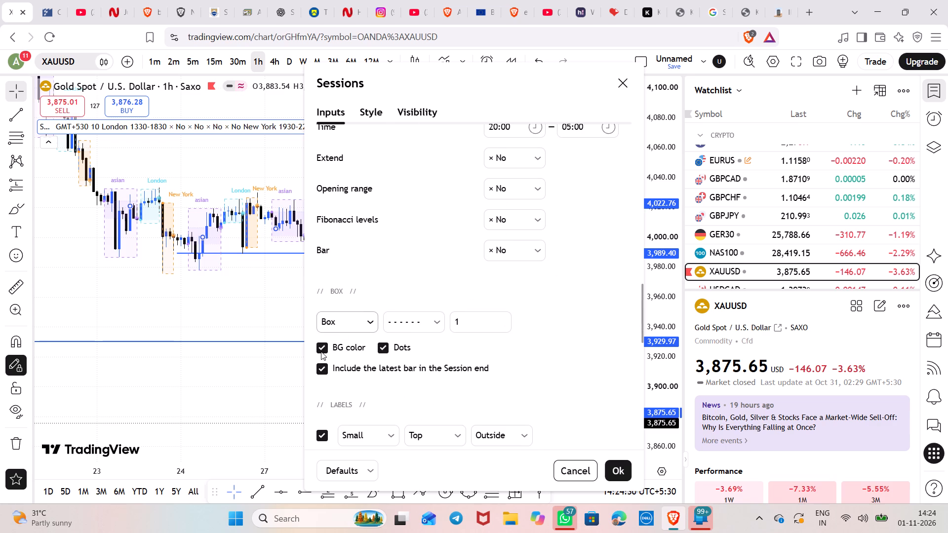
pyautogui.click(321, 348)
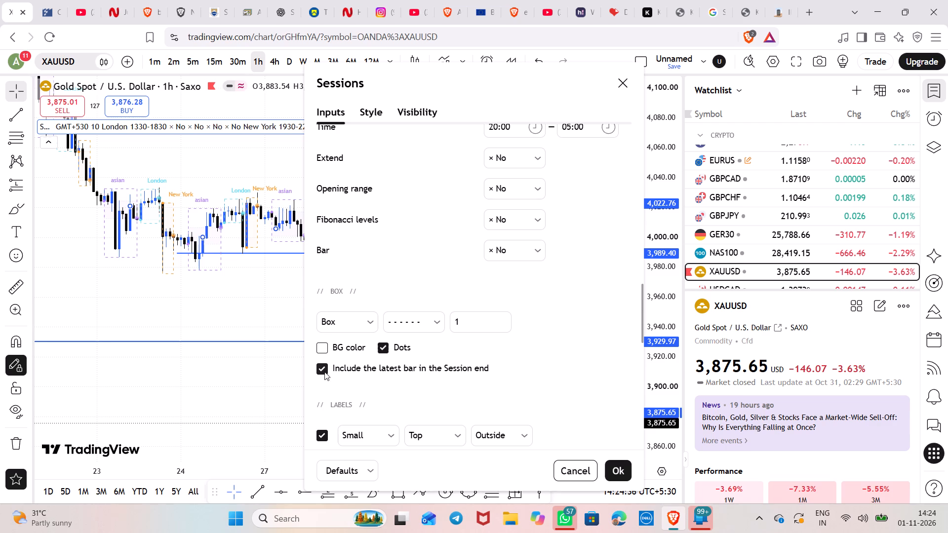
pyautogui.click(374, 318)
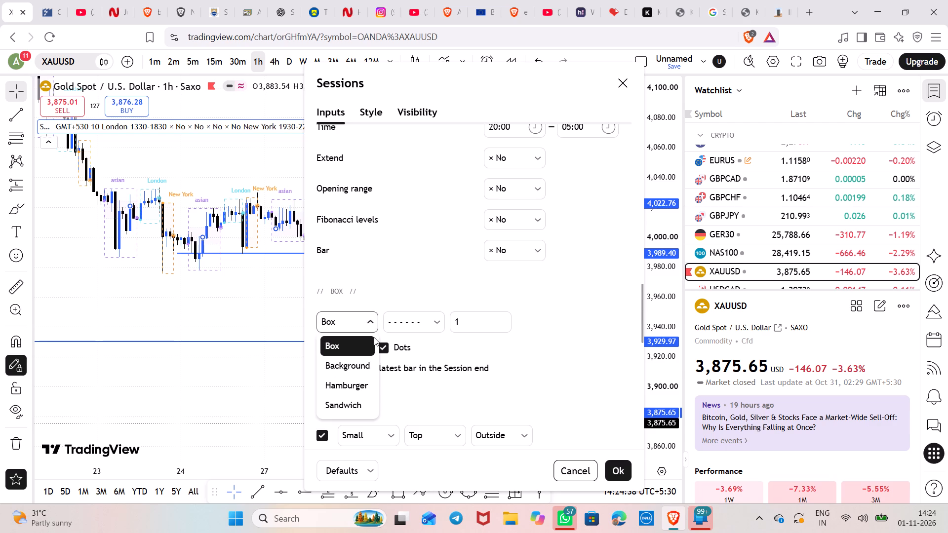
pyautogui.click(365, 390)
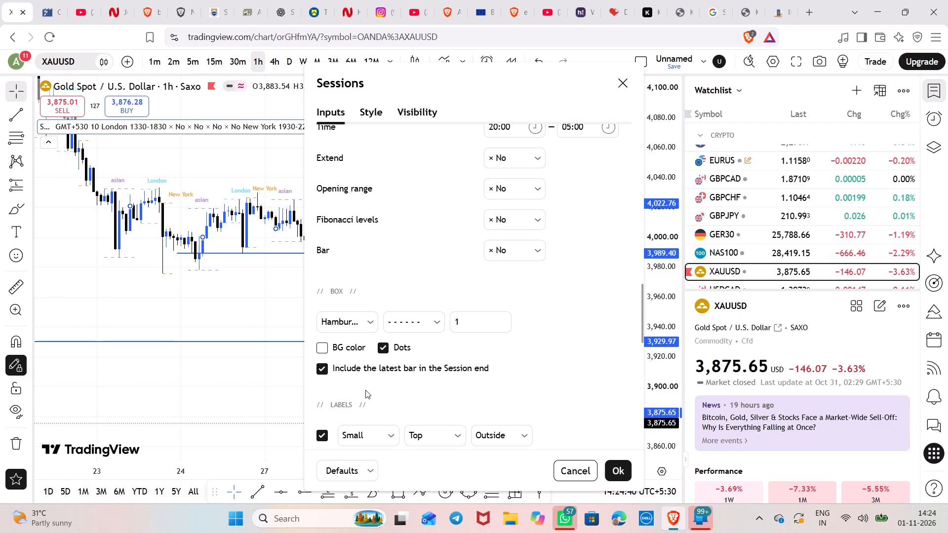
# Save the current Sessions indicator settings as default.
pyautogui.click(358, 470)
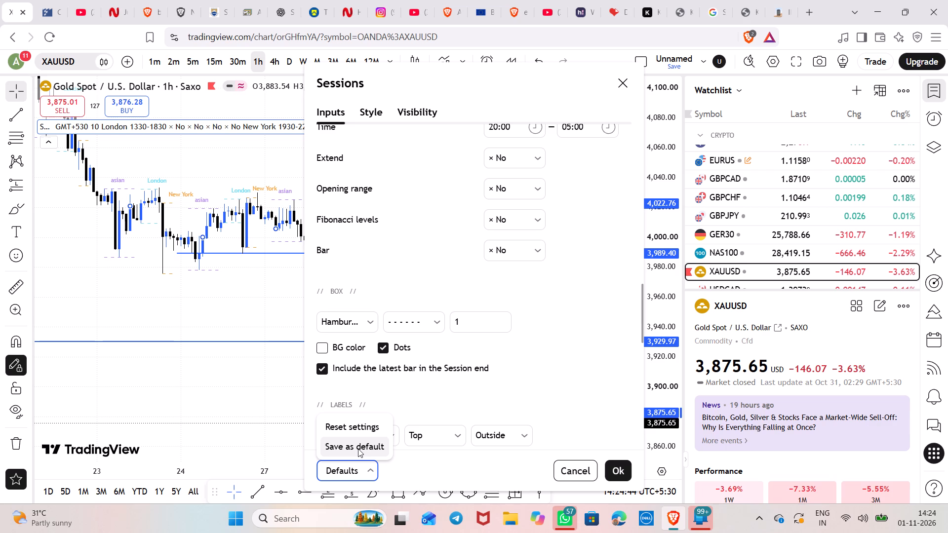
pyautogui.click(358, 449)
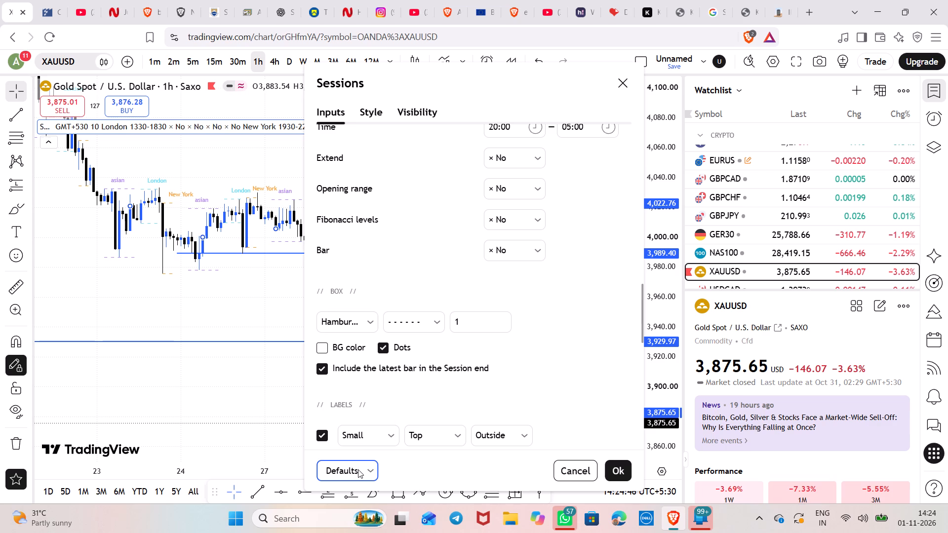
pyautogui.click(358, 469)
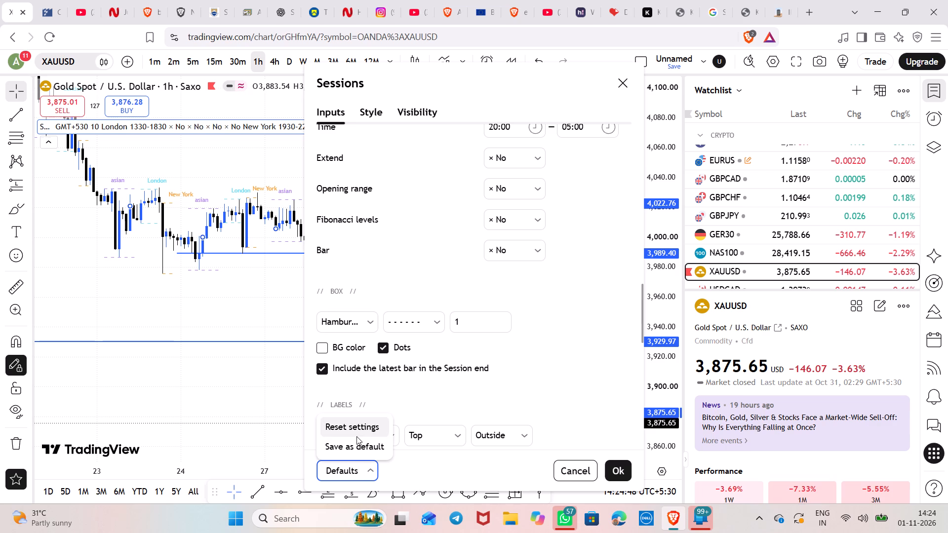
pyautogui.click(356, 453)
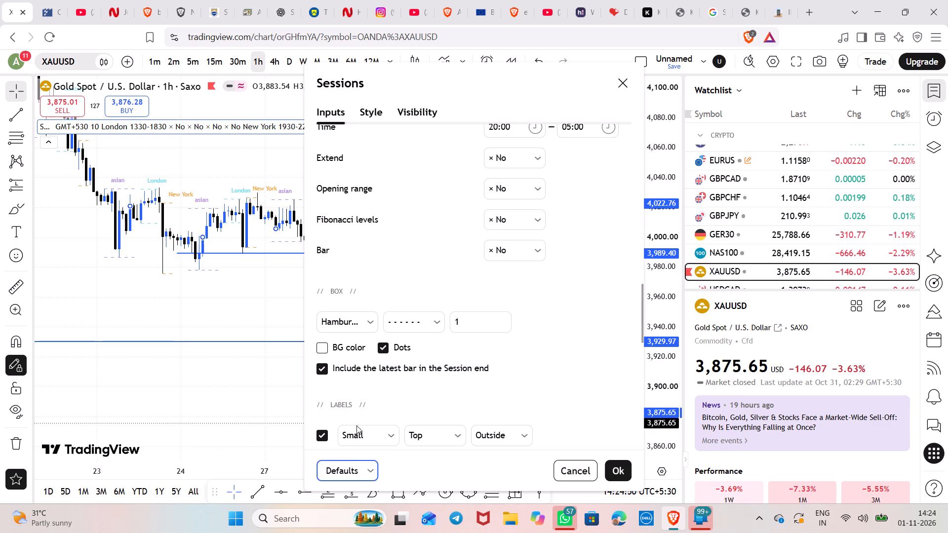
pyautogui.scroll(-14, 357, 412)
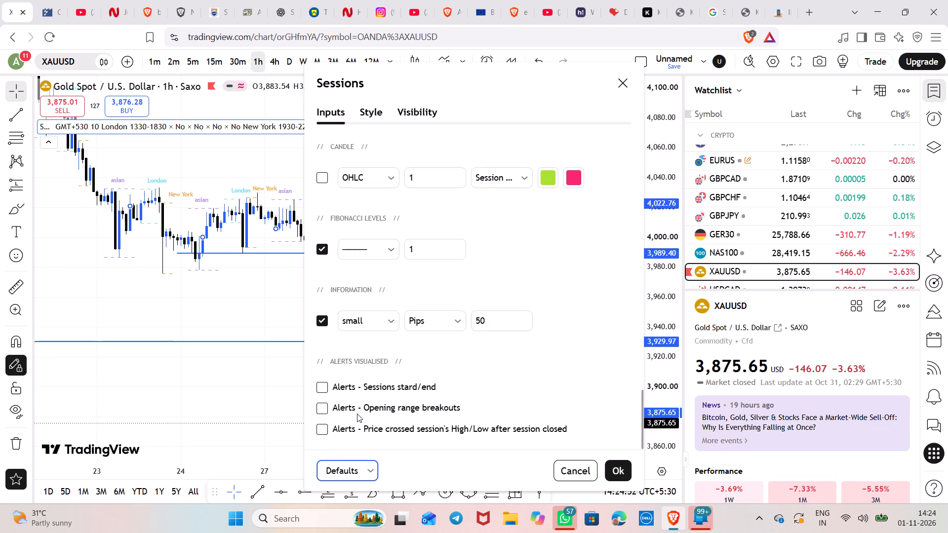
pyautogui.click(350, 475)
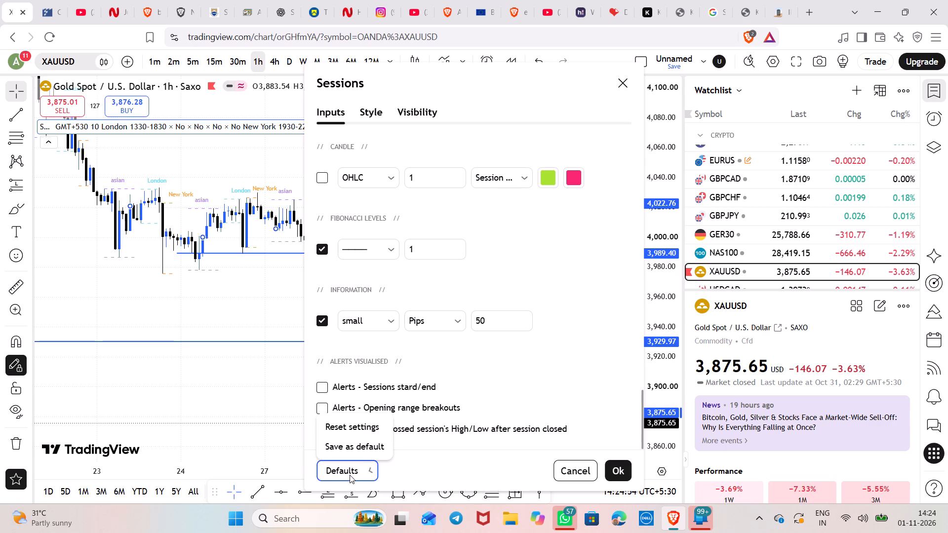
pyautogui.click(344, 451)
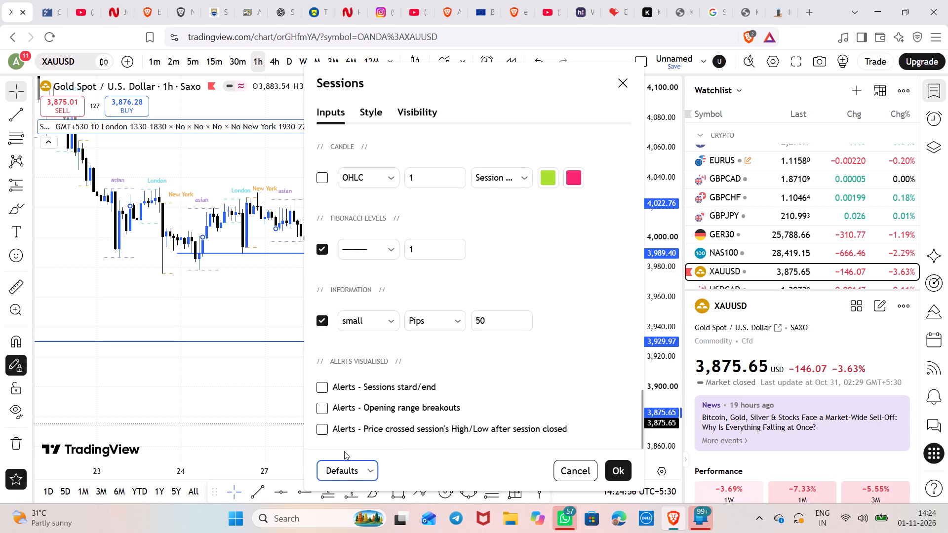
pyautogui.click(352, 465)
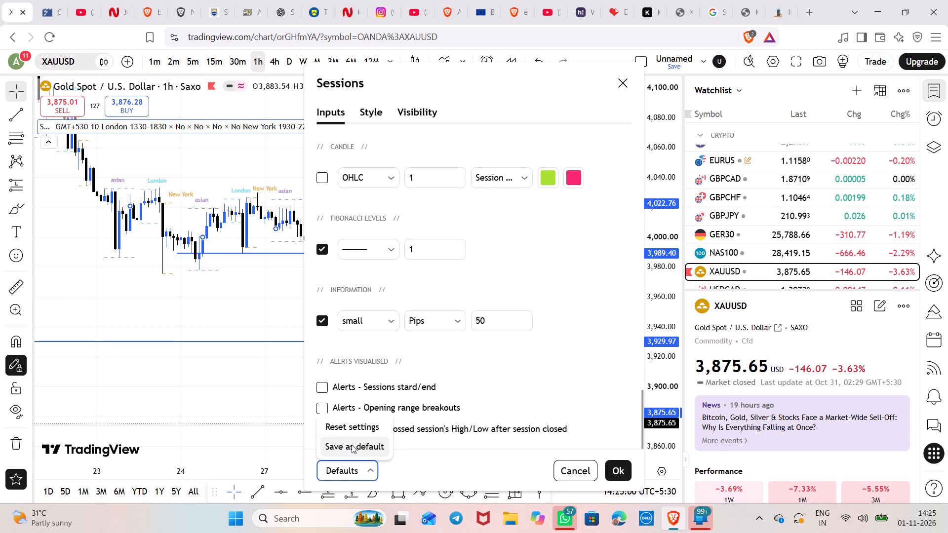
pyautogui.click(352, 445)
pyautogui.click(352, 478)
pyautogui.click(338, 446)
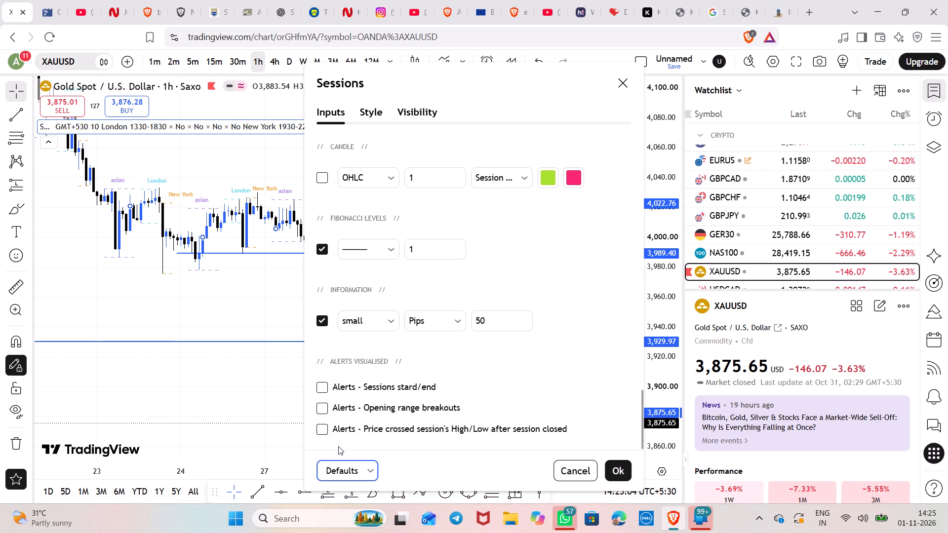
# Set the Sessions indicator's History value to 100 and apply the settings to the chart.
pyautogui.scroll(5, 410, 340)
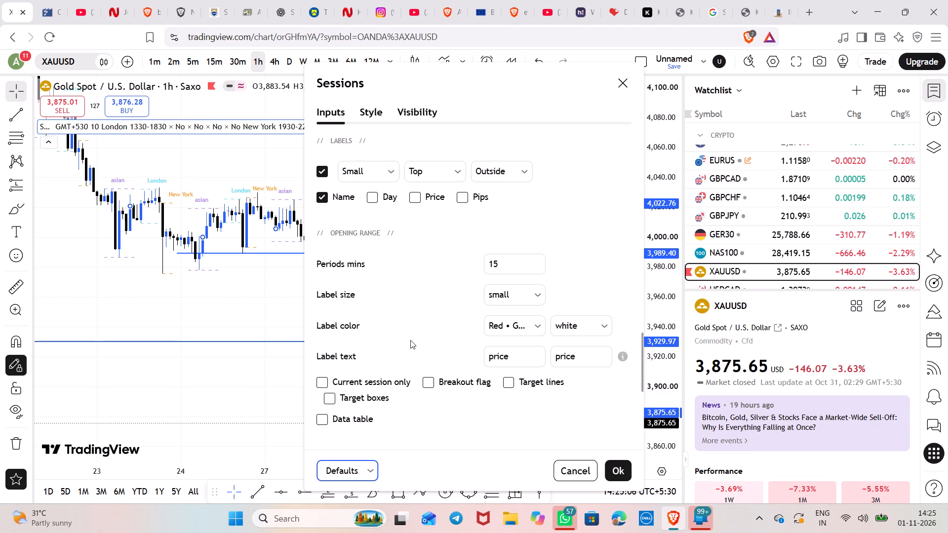
pyautogui.scroll(-6, 410, 340)
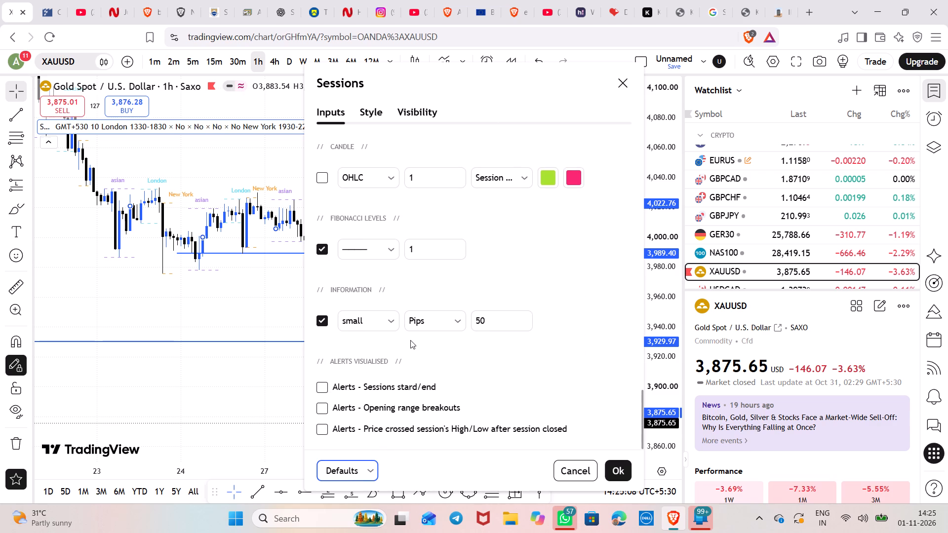
pyautogui.scroll(-2, 410, 340)
pyautogui.scroll(6, 410, 340)
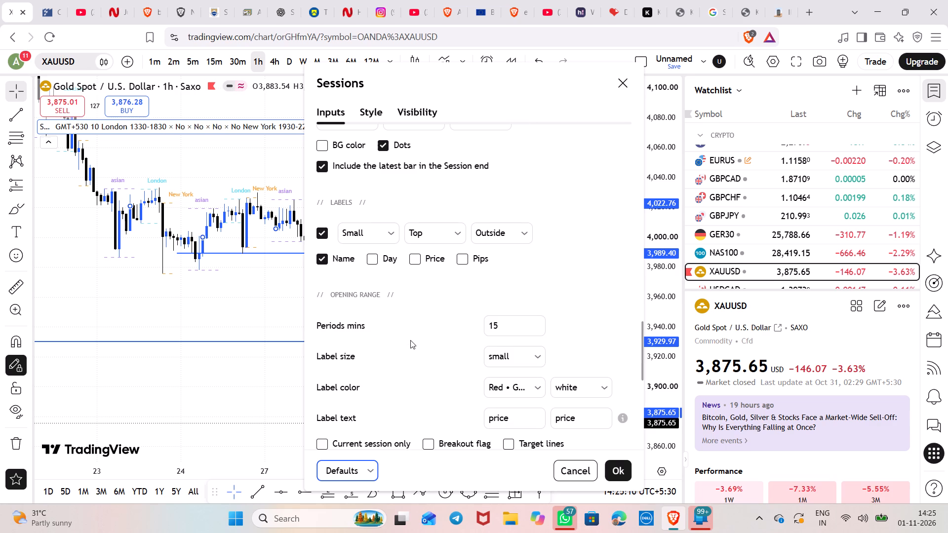
pyautogui.scroll(7, 410, 340)
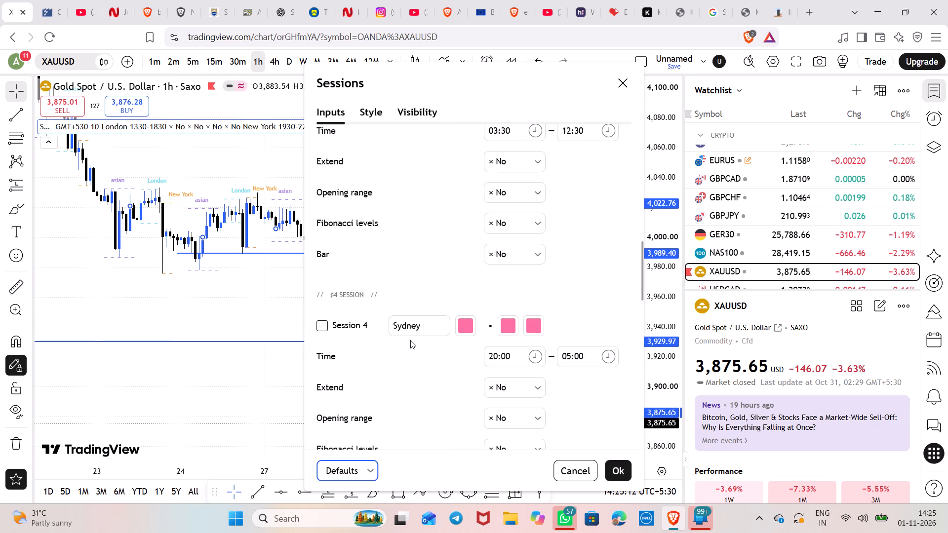
pyautogui.scroll(14, 410, 340)
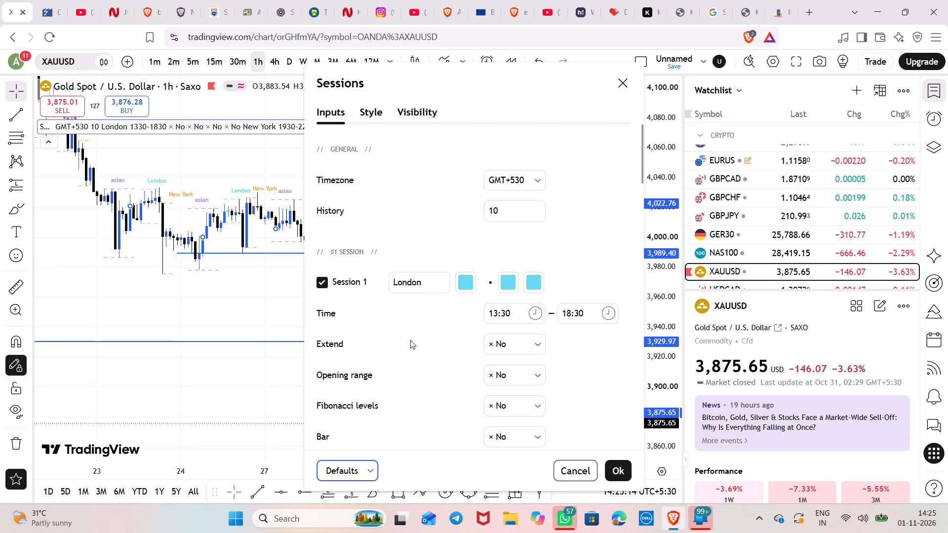
pyautogui.click(525, 209)
pyautogui.press('0')
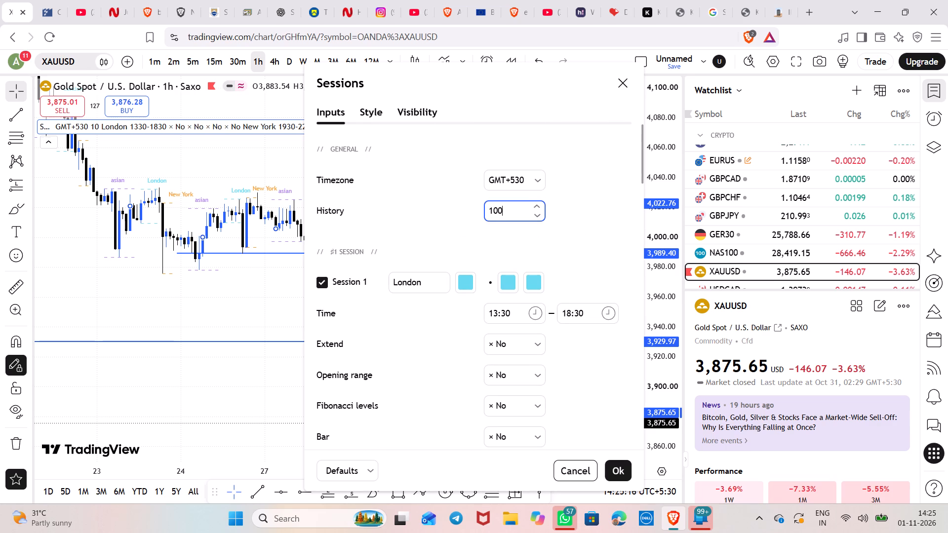
pyautogui.scroll(-3, 528, 361)
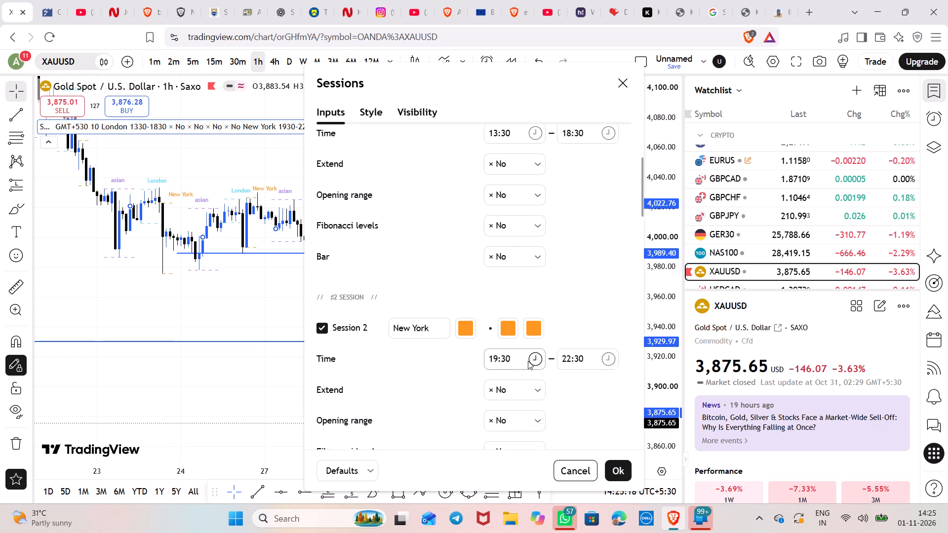
pyautogui.scroll(-8, 528, 361)
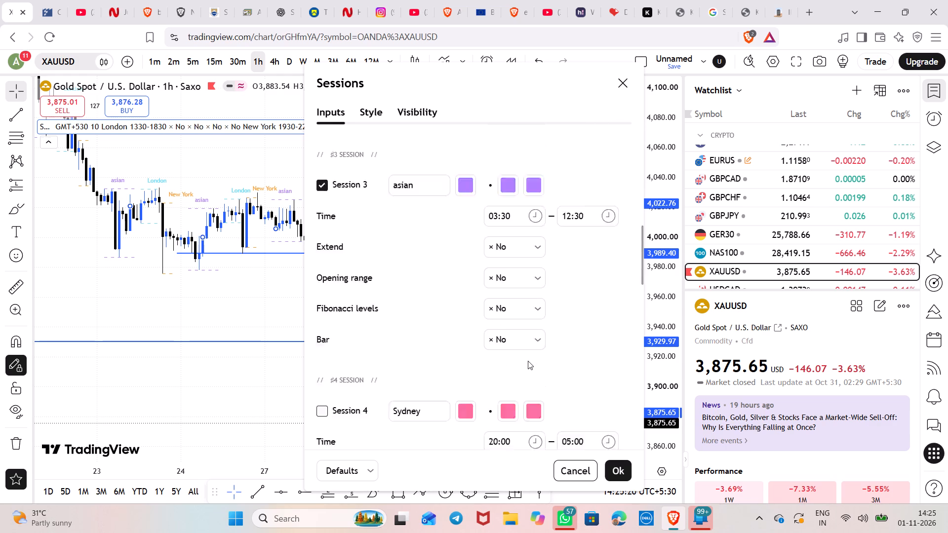
pyautogui.scroll(-6, 528, 361)
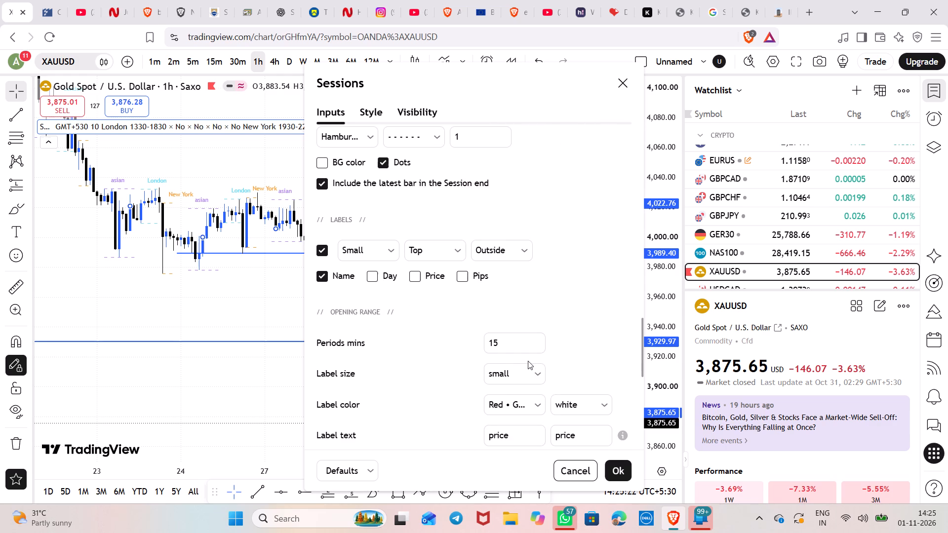
pyautogui.scroll(-7, 528, 361)
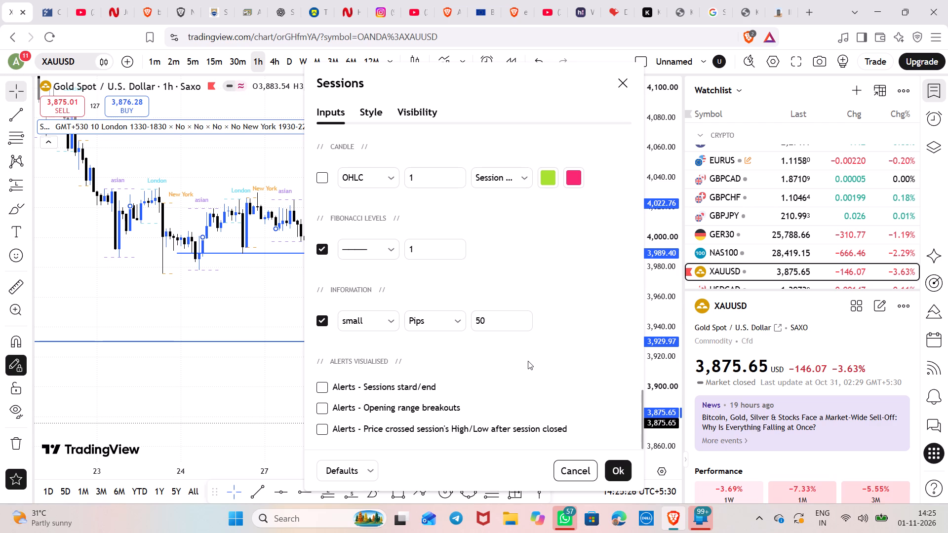
pyautogui.click(621, 473)
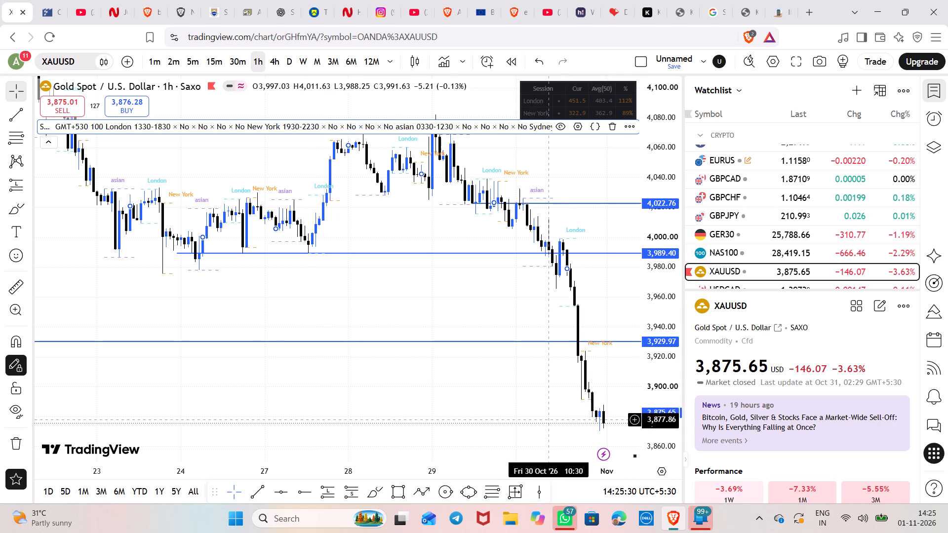
# Examine the London, New York and asian session ranges on the XAUUSD 1-hour candles of 29 and 30 October.
pyautogui.scroll(9, 547, 419)
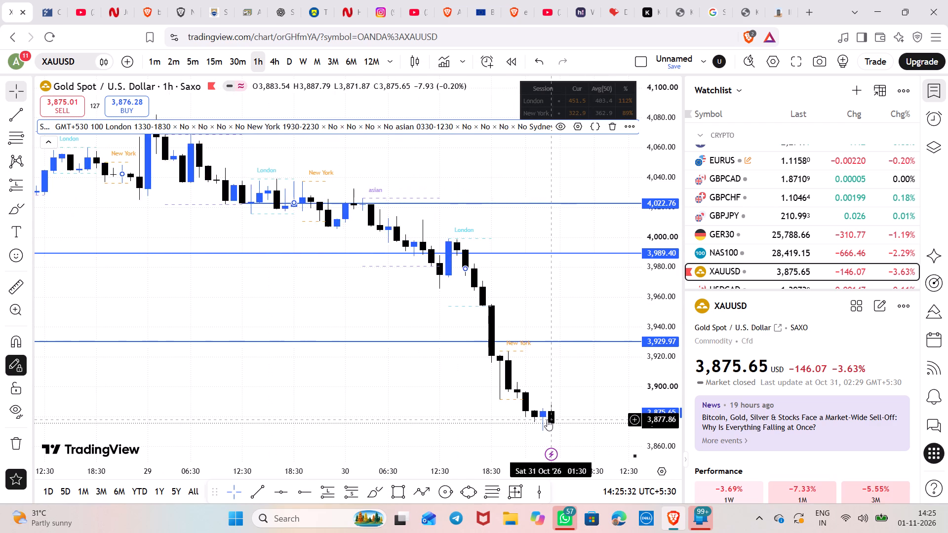
pyautogui.scroll(11, 547, 419)
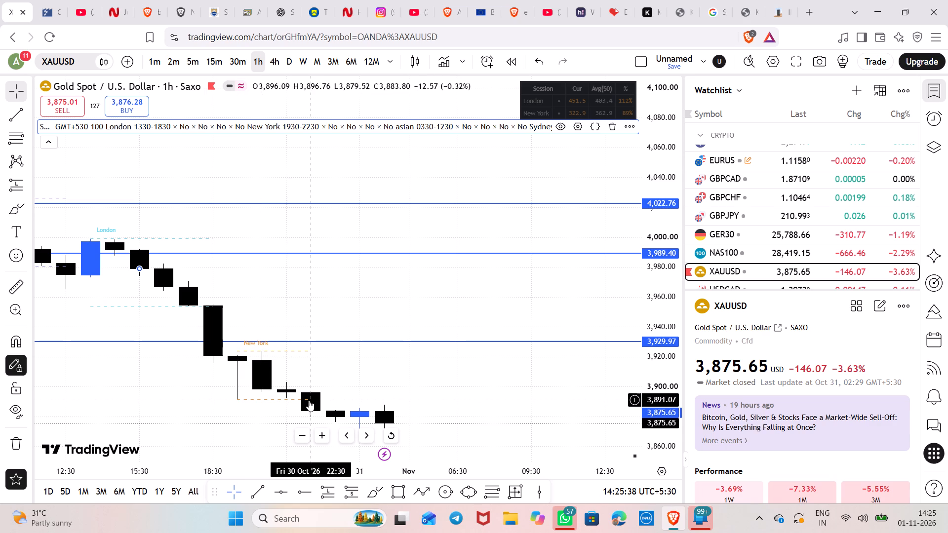
pyautogui.moveTo(166, 370); pyautogui.dragTo(332, 414)
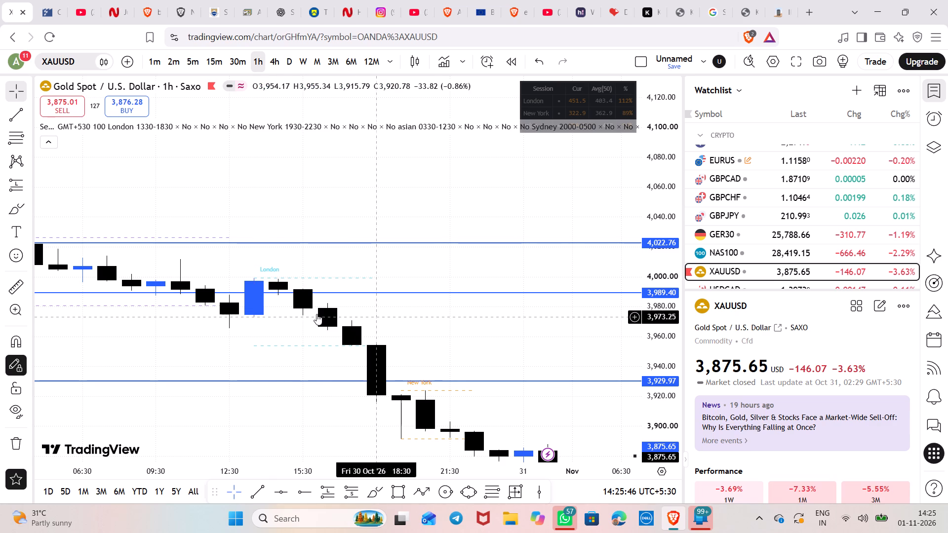
pyautogui.scroll(-7, 260, 329)
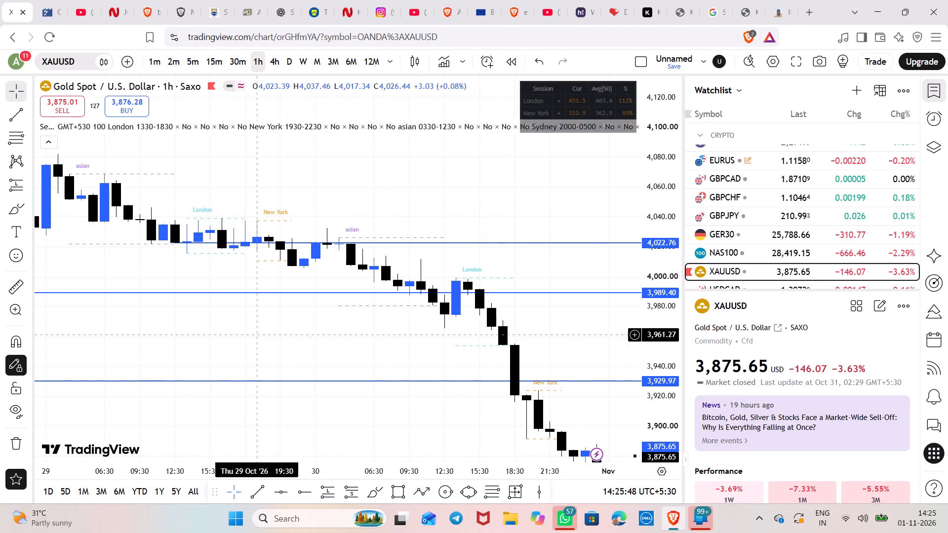
pyautogui.scroll(2, 653, 318)
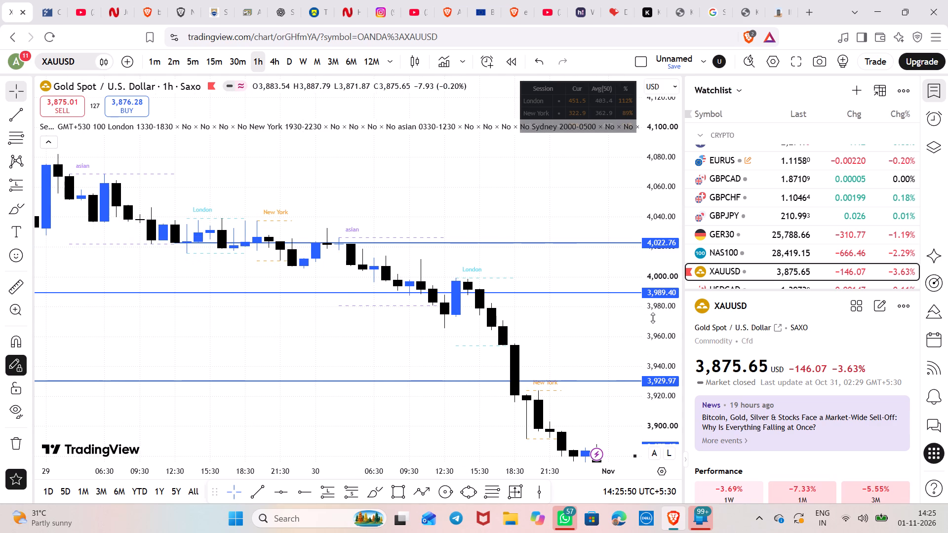
pyautogui.scroll(17, 653, 318)
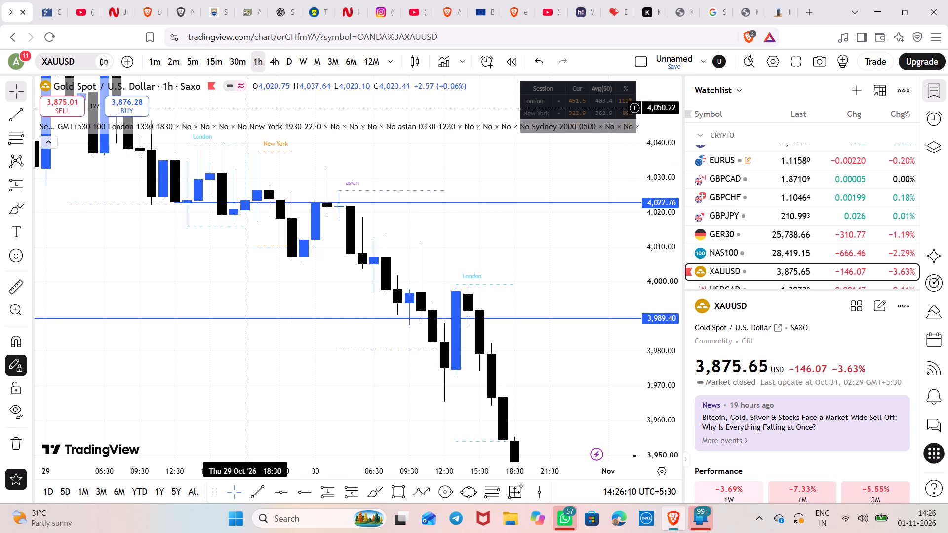
# Switch the XAUUSD chart to the 15-minute timeframe and show the asian and London sessions of 30 October.
pyautogui.click(206, 72)
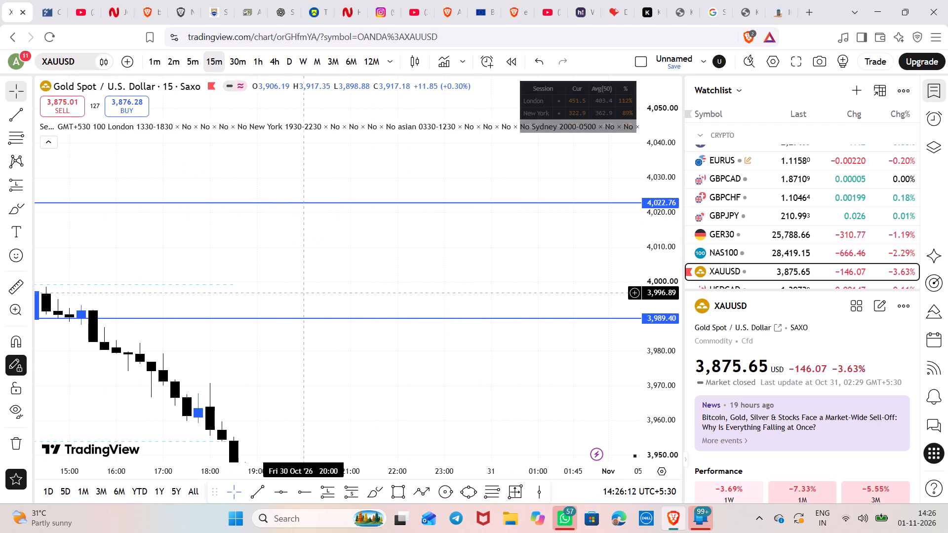
pyautogui.scroll(-8, 316, 332)
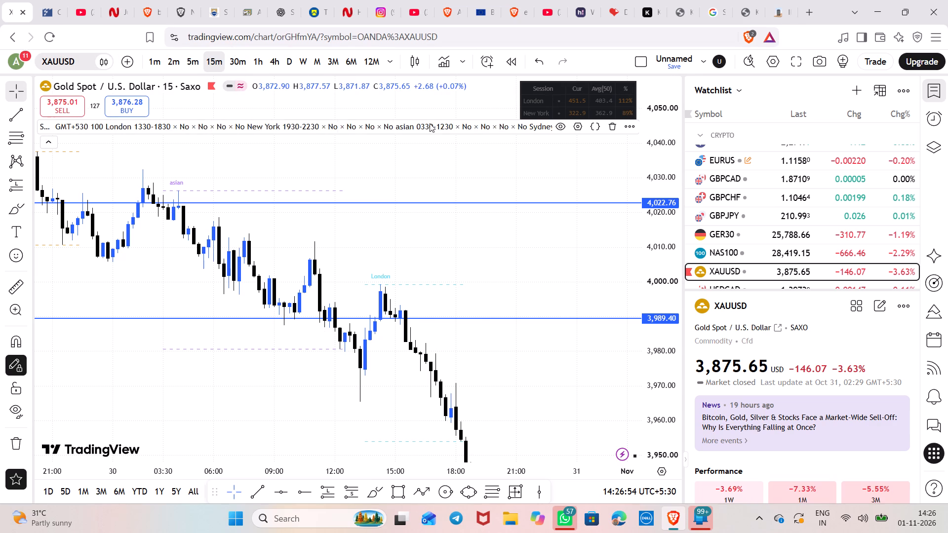
# Set the asian session's end time to 10:30 in the Sessions indicator and apply the settings.
pyautogui.click(574, 126)
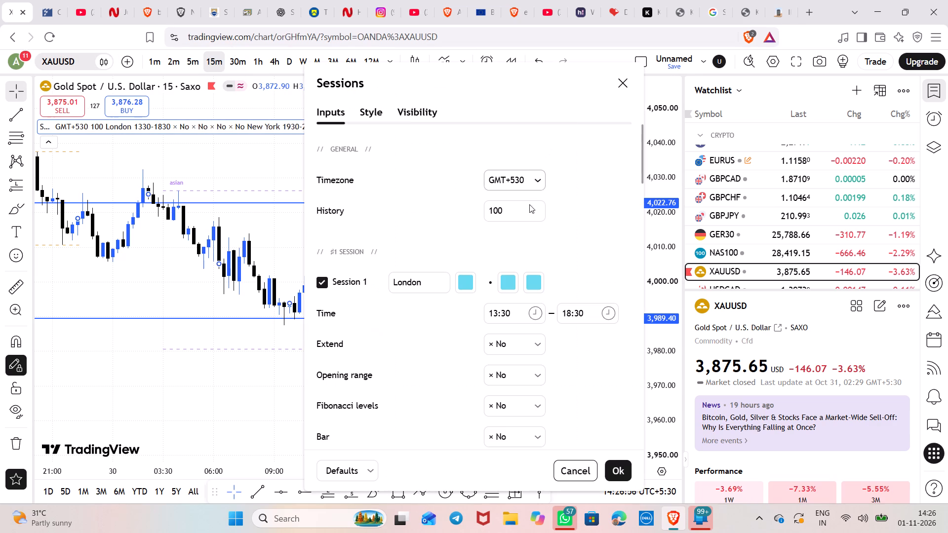
pyautogui.scroll(-10, 510, 305)
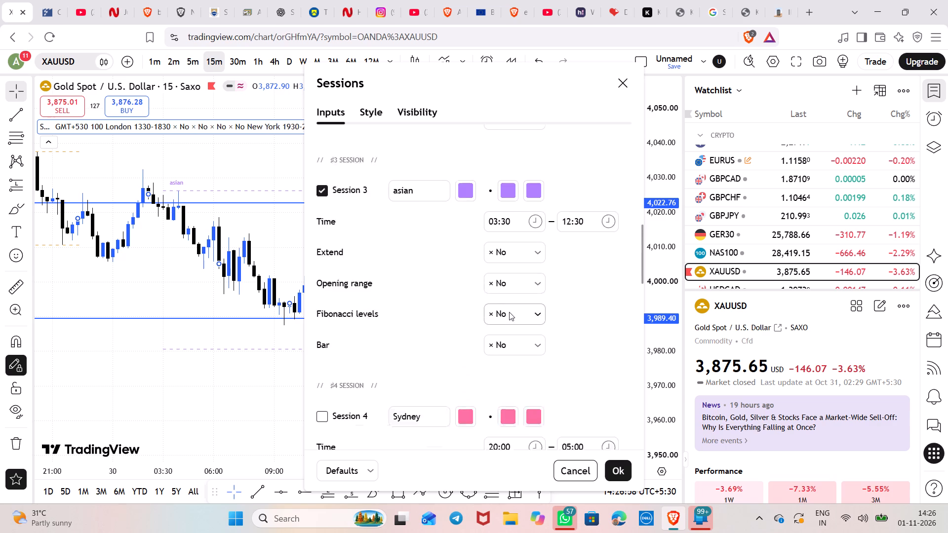
pyautogui.scroll(3, 509, 309)
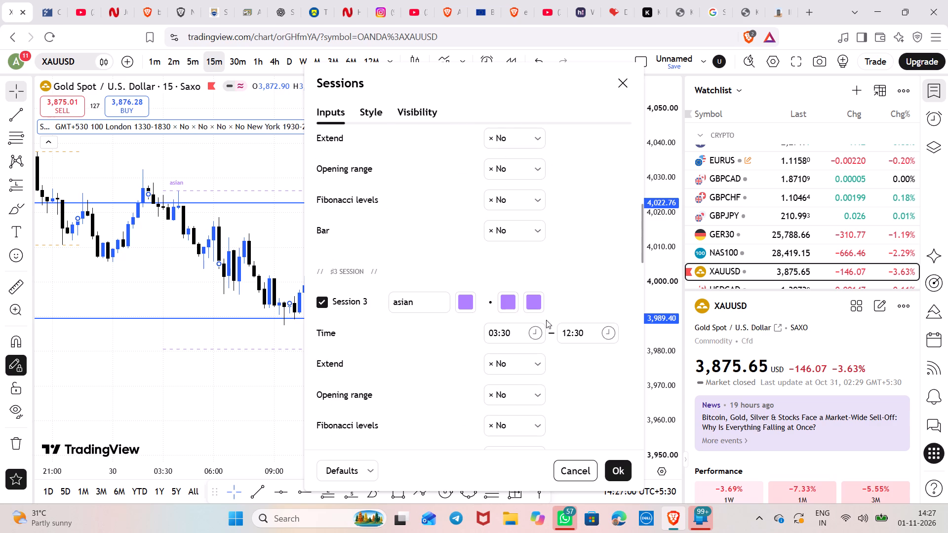
pyautogui.click(583, 332)
pyautogui.scroll(2, 580, 389)
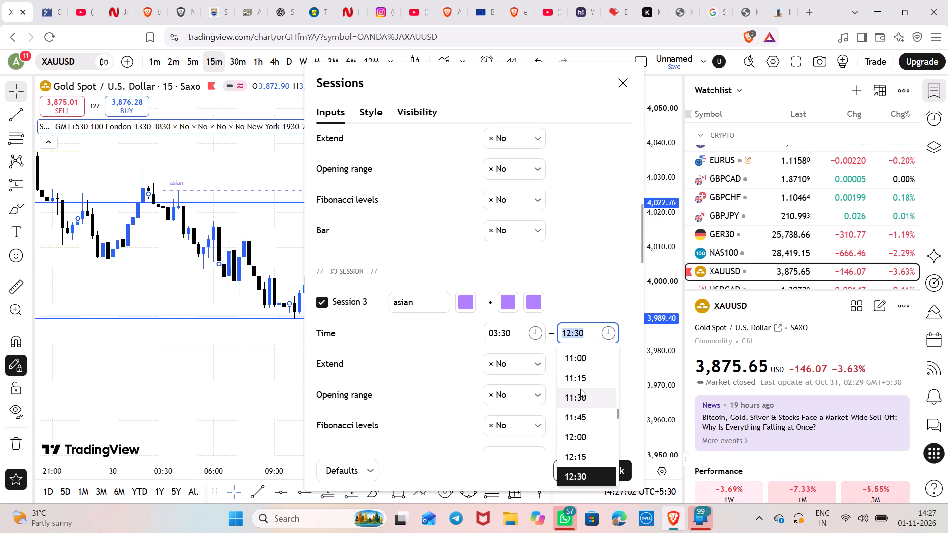
pyautogui.scroll(1, 580, 389)
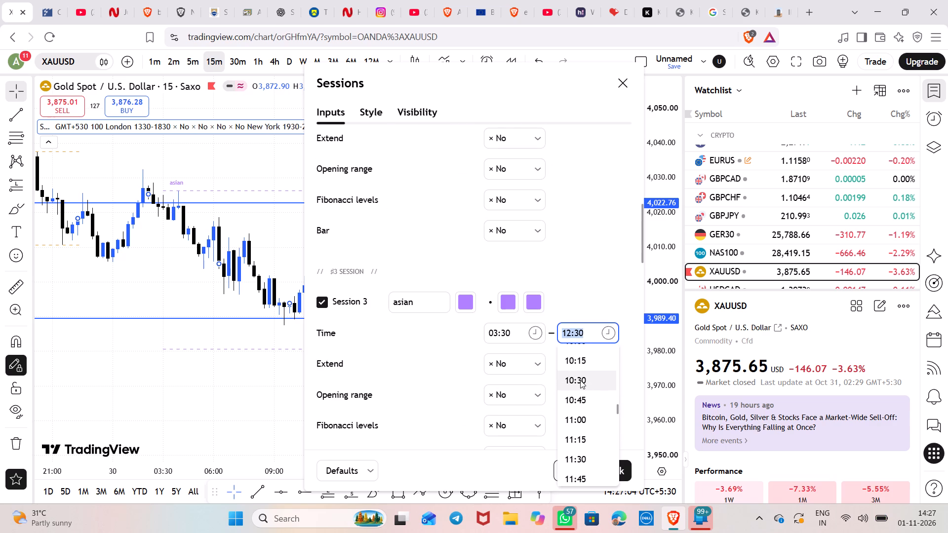
pyautogui.click(580, 379)
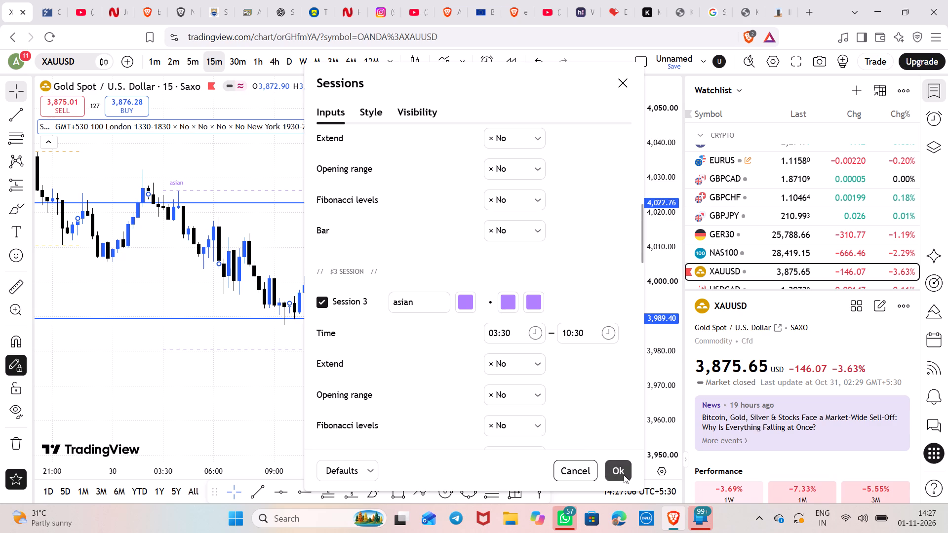
pyautogui.click(624, 475)
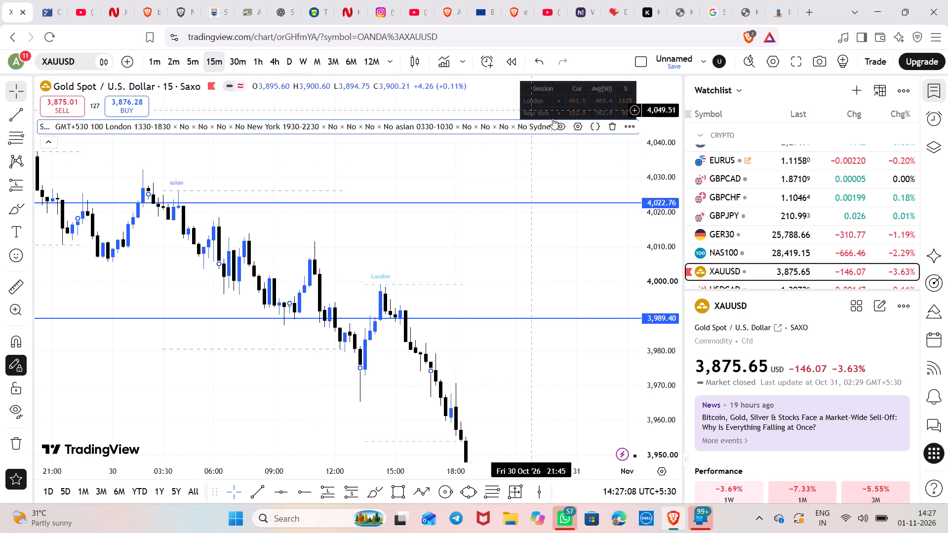
# Reopen the Sessions indicator's settings, review the session inputs and save them as default.
pyautogui.click(635, 123)
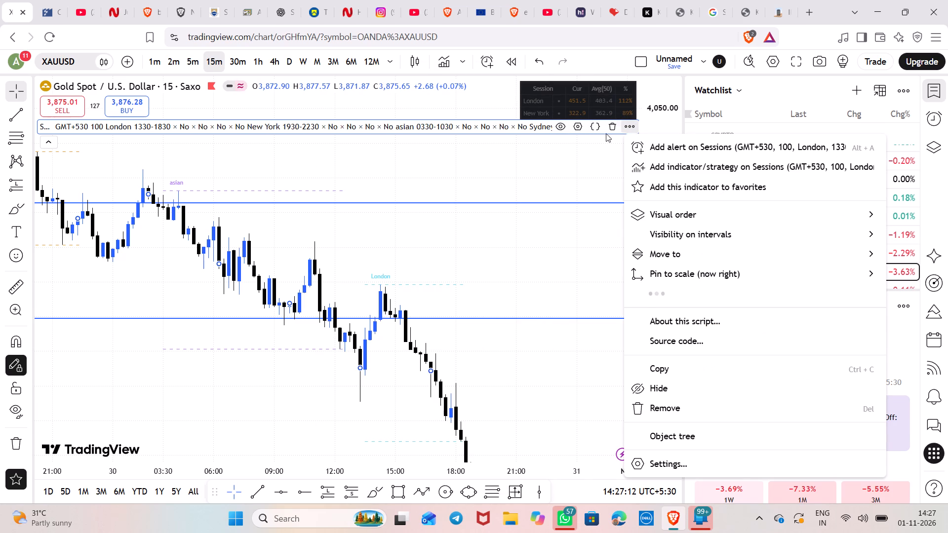
pyautogui.click(572, 124)
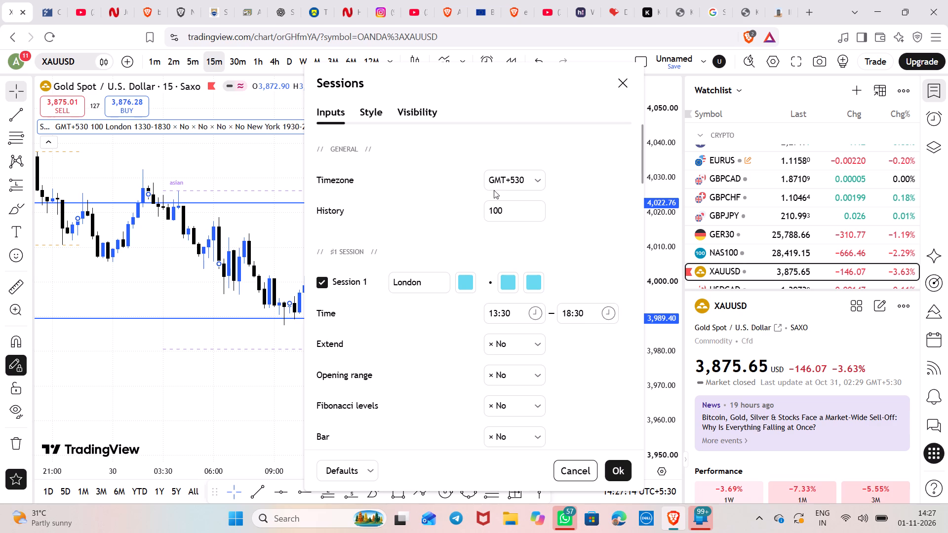
pyautogui.scroll(-5, 512, 339)
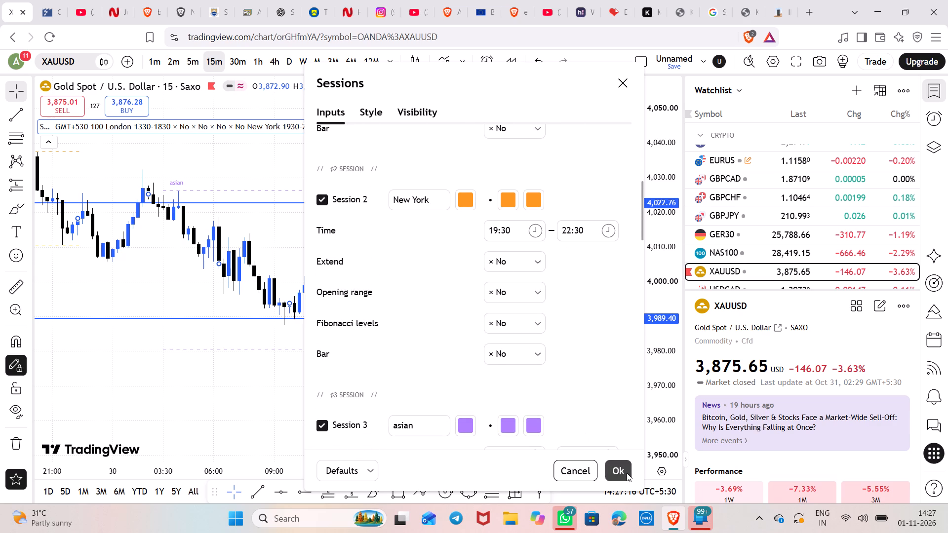
pyautogui.scroll(-5, 528, 271)
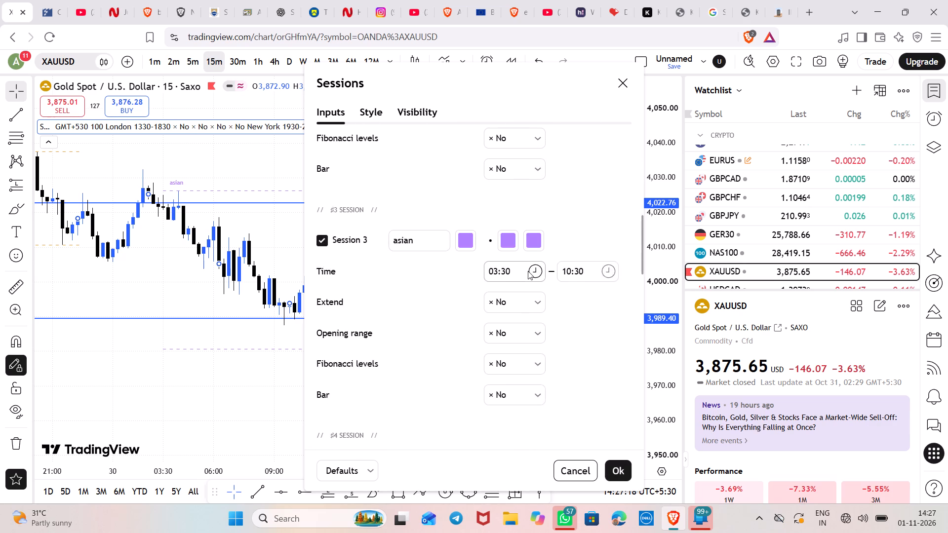
pyautogui.scroll(-7, 528, 271)
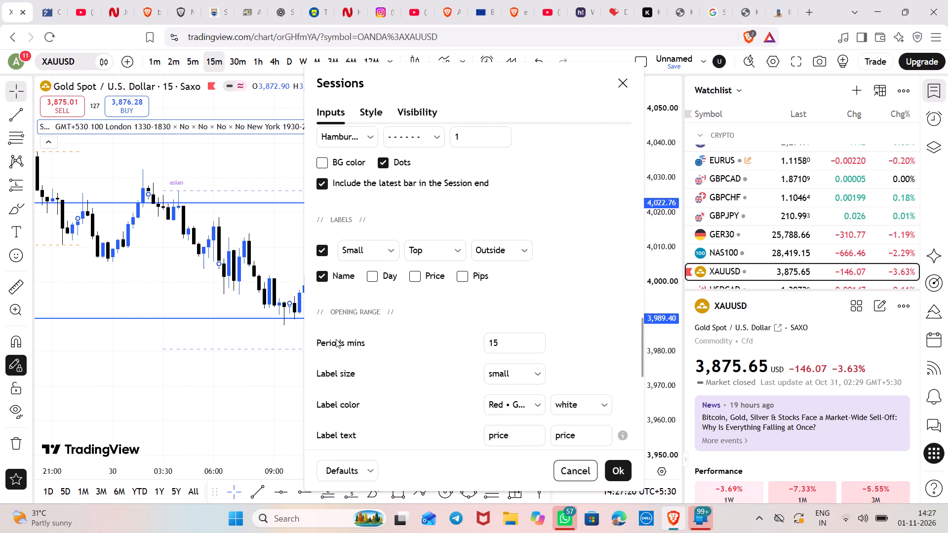
pyautogui.click(376, 467)
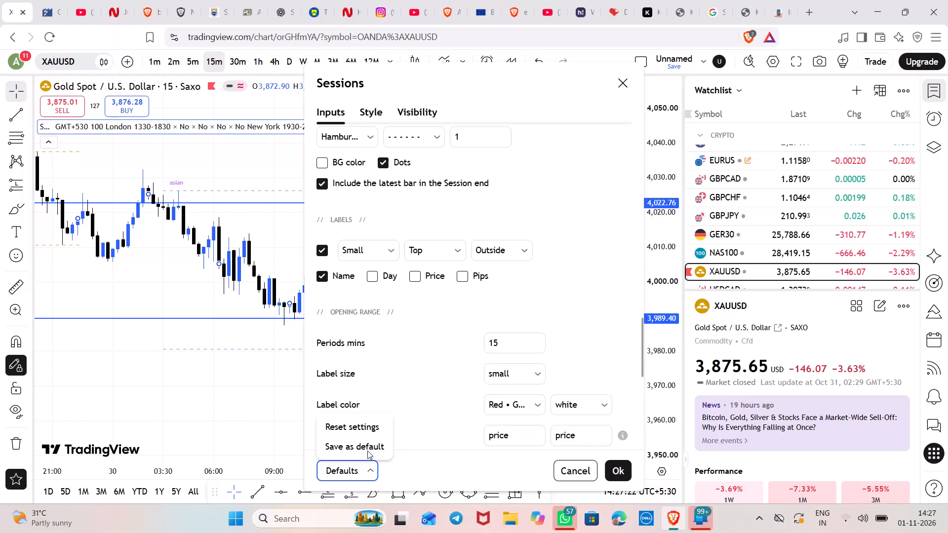
pyautogui.click(340, 448)
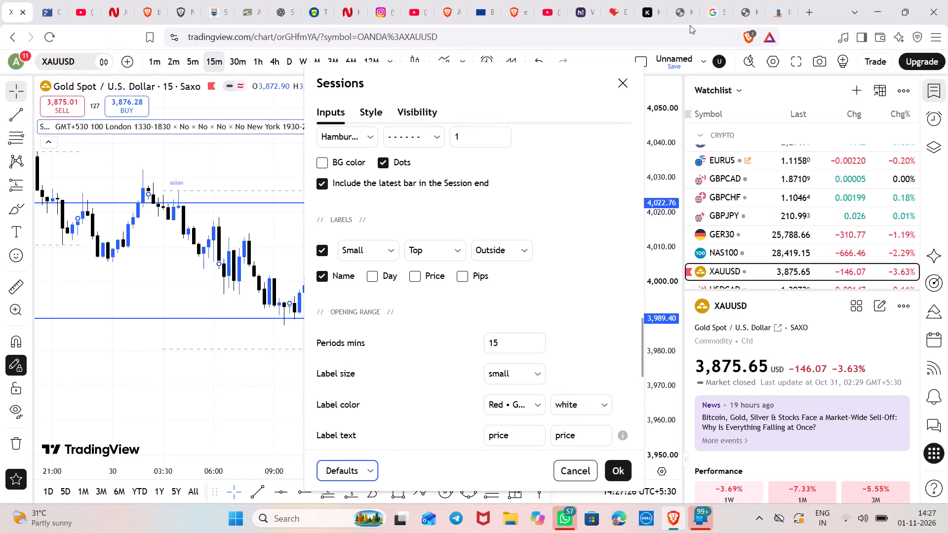
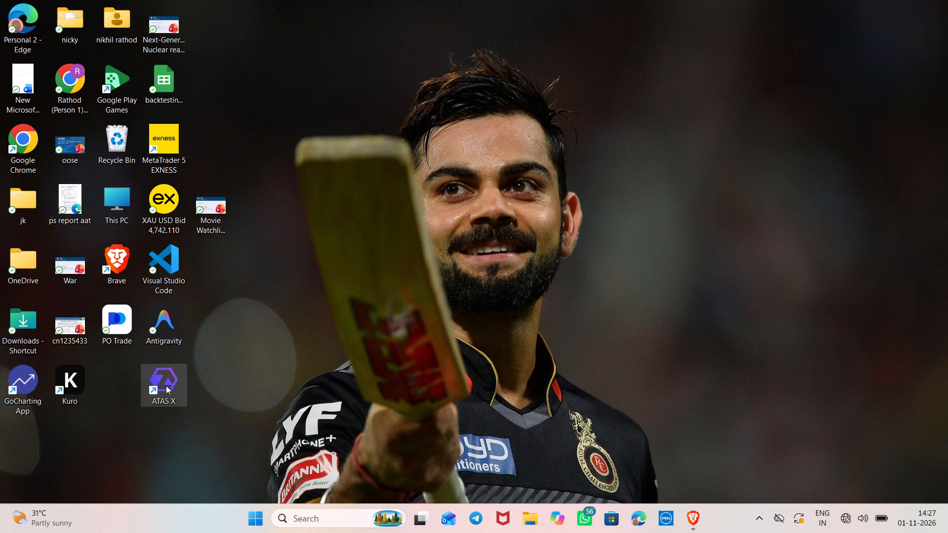
# Rearrange the desktop icons, placing ATAS X beside Kuro and Movie Watchlist App beside ATAS X, below Antigravity.
pyautogui.moveTo(166, 385); pyautogui.dragTo(125, 383)
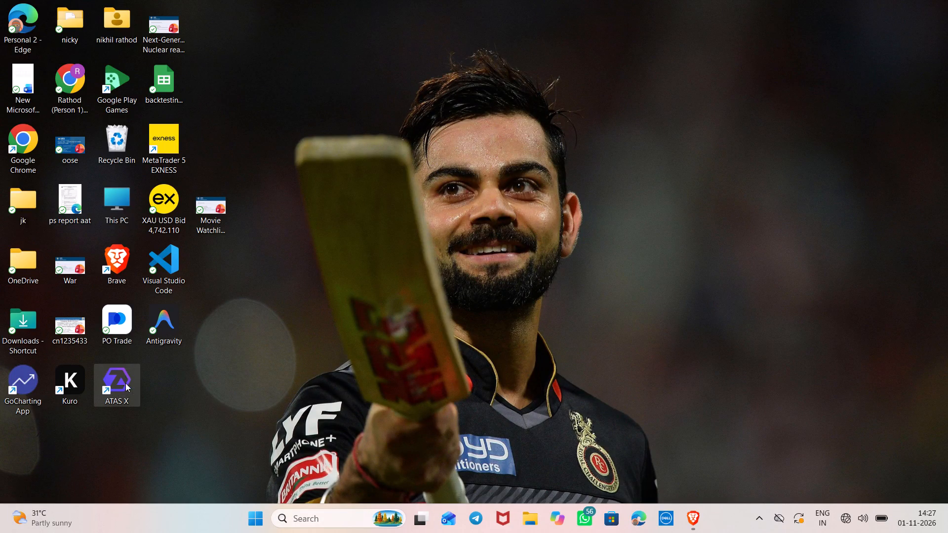
pyautogui.moveTo(226, 207); pyautogui.dragTo(226, 215)
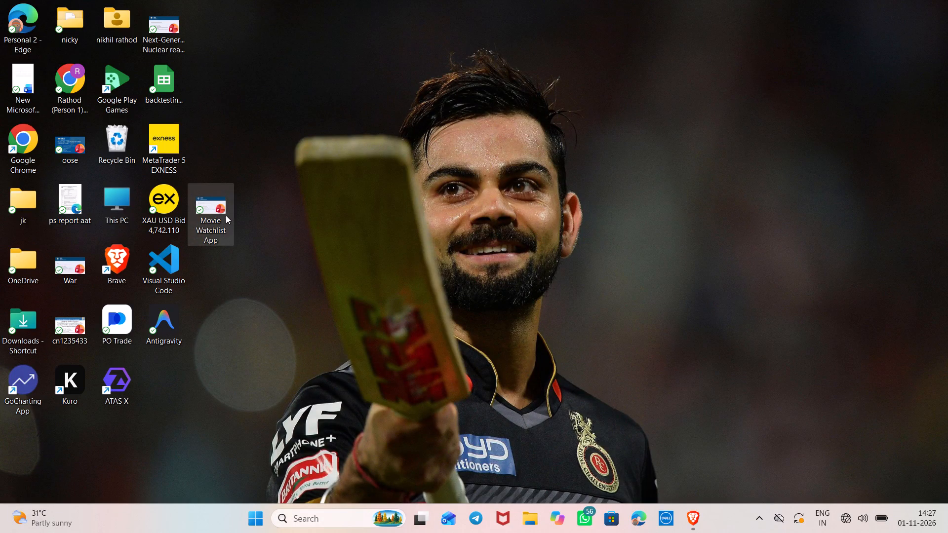
pyautogui.moveTo(226, 215); pyautogui.dragTo(186, 364)
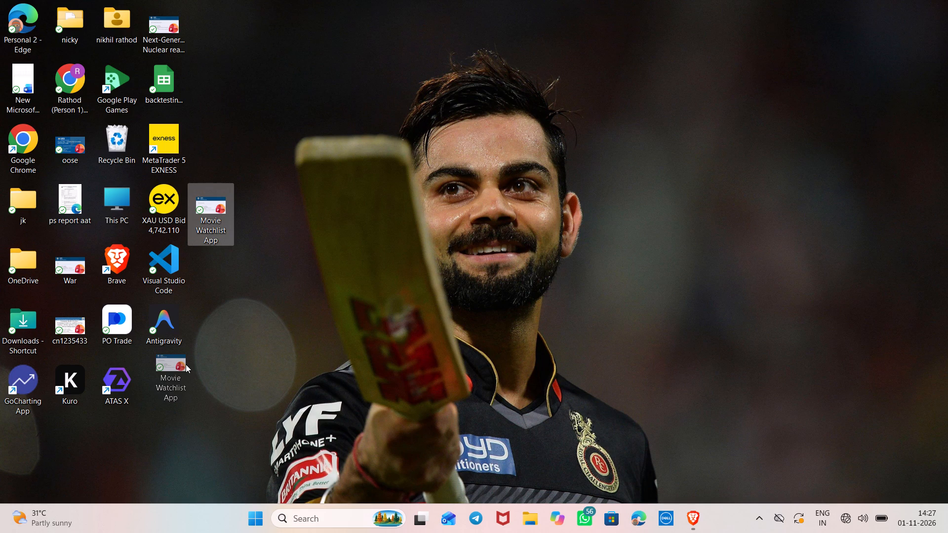
pyautogui.moveTo(186, 364); pyautogui.dragTo(180, 372)
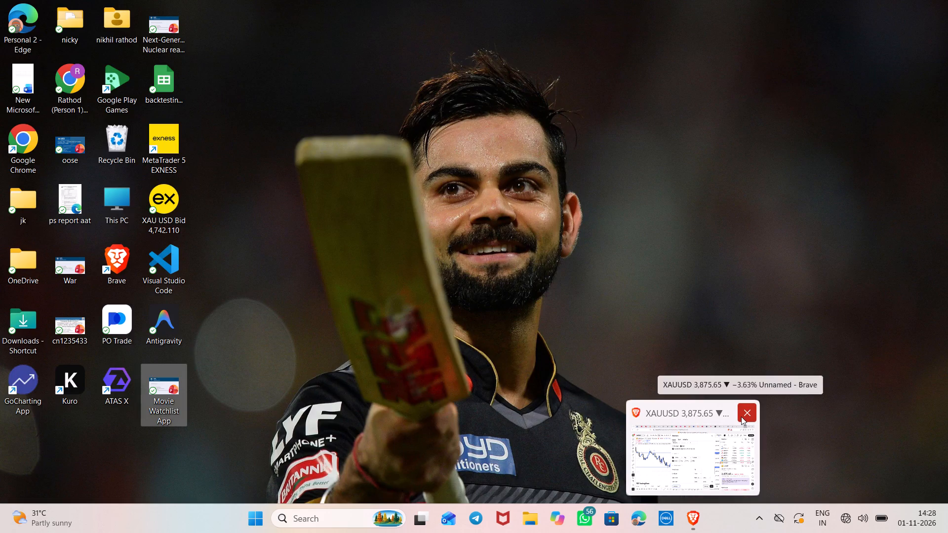
# Close the Brave browser window with the XAUUSD chart, choosing to leave the site without saving changes.
pyautogui.click(741, 417)
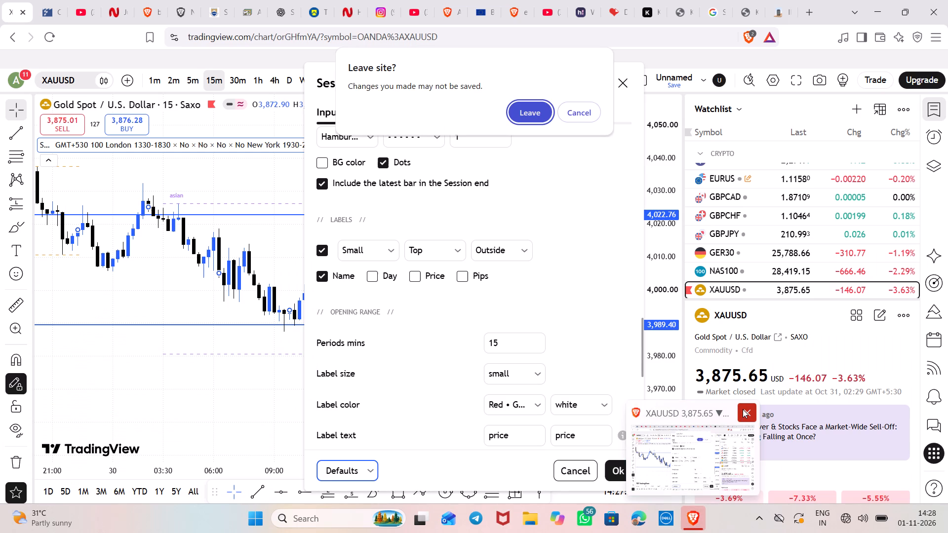
pyautogui.click(743, 409)
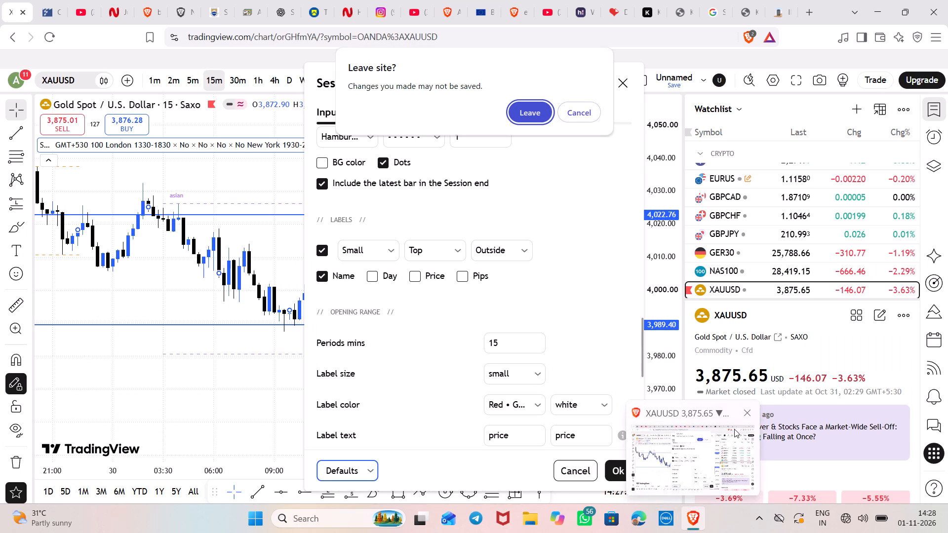
pyautogui.click(740, 412)
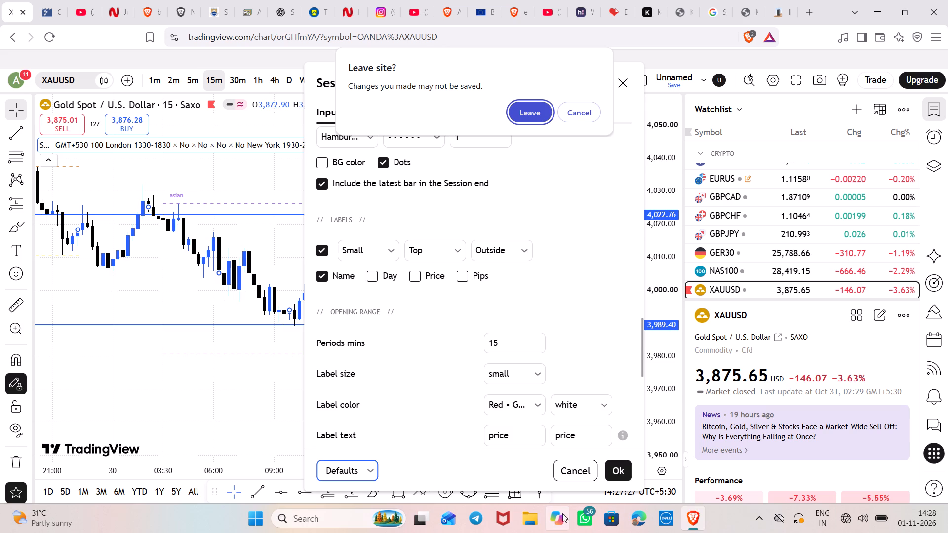
pyautogui.click(940, 14)
pyautogui.click(624, 479)
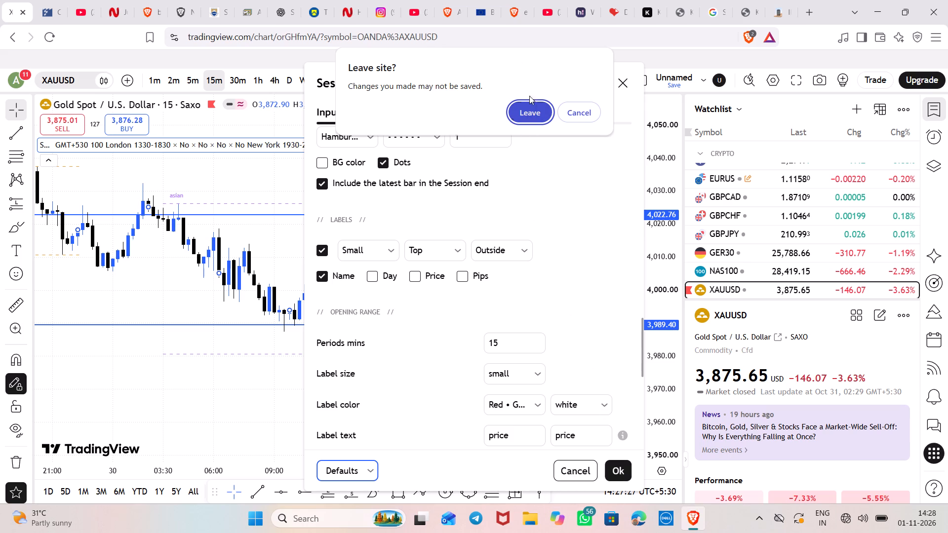
pyautogui.click(531, 107)
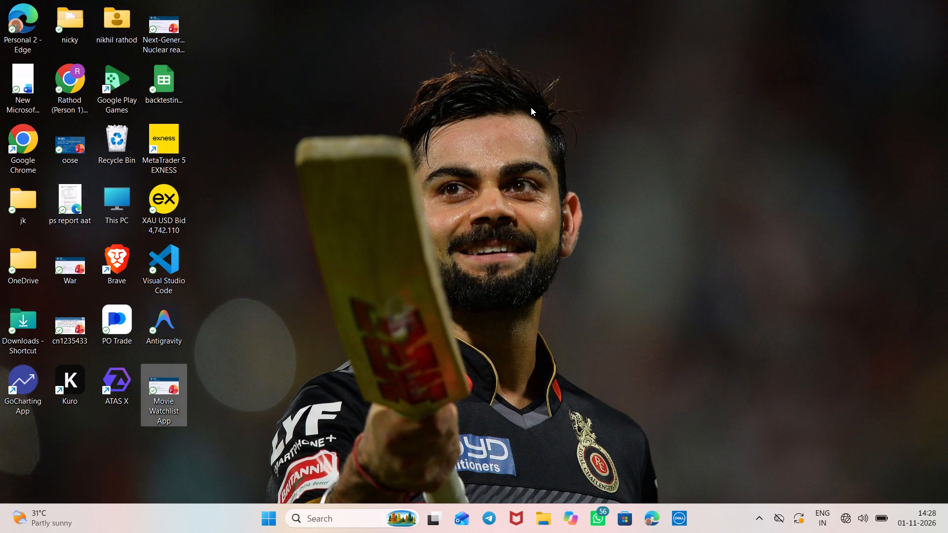
# Shut down the Windows computer from the desktop, choosing the Shut down option.
pyautogui.hotkey('alt', 'F4')
pyautogui.click(492, 187)
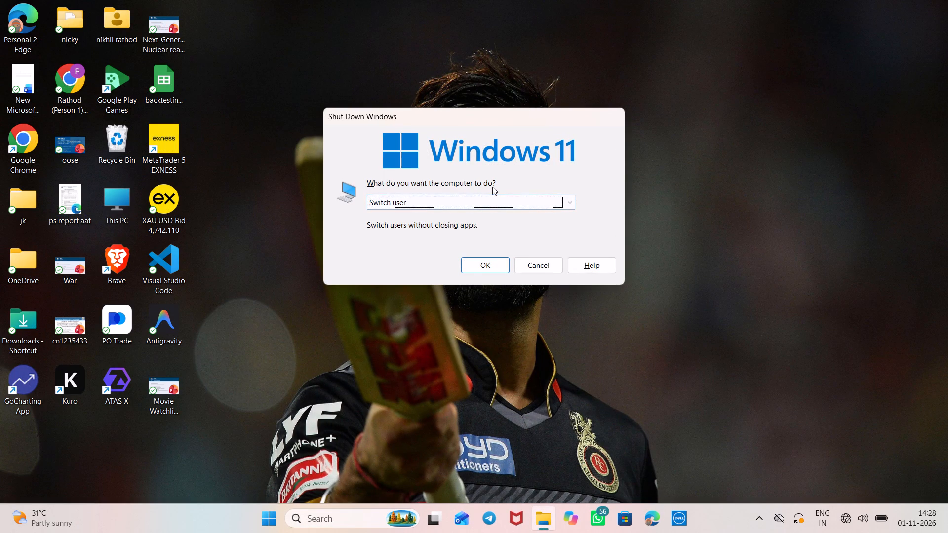
pyautogui.click(492, 198)
pyautogui.click(486, 249)
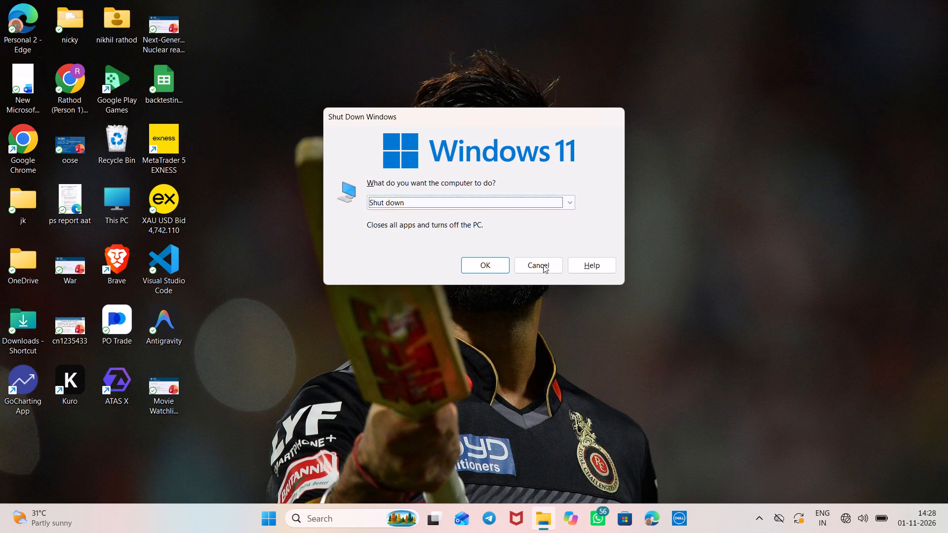
pyautogui.click(478, 264)
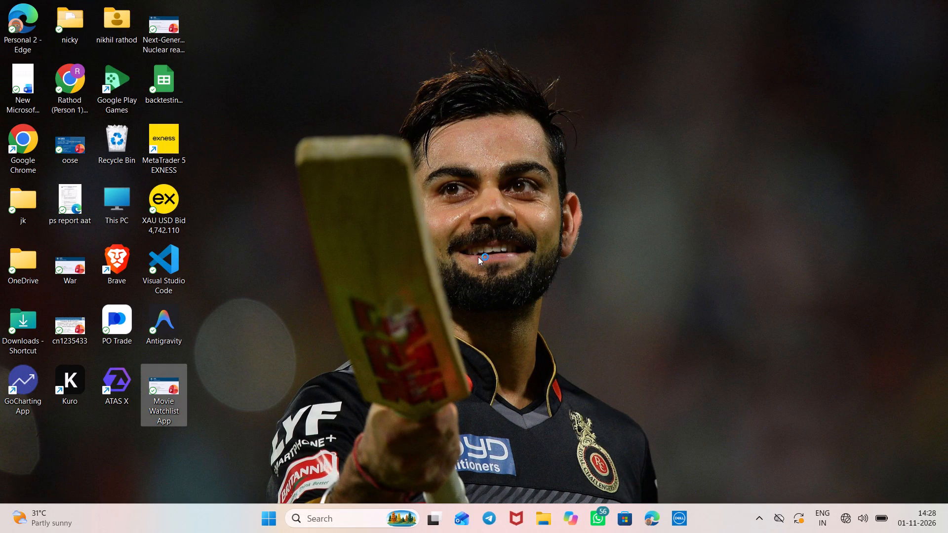